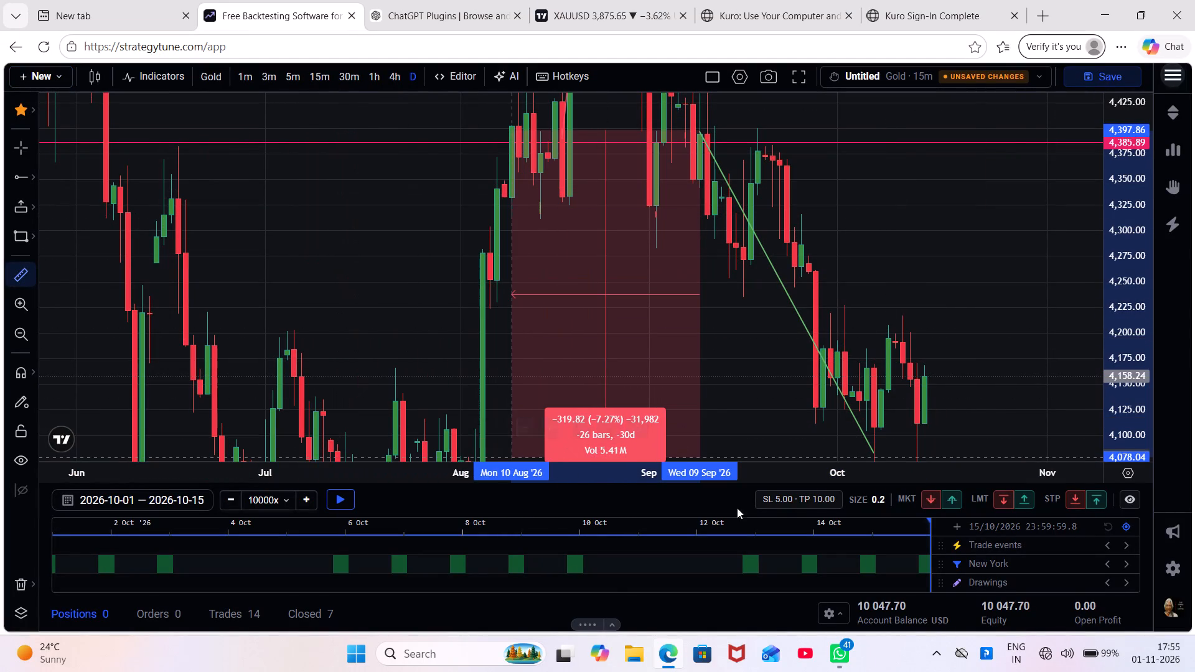
Try to measure the price drop along the green trend line on the daily Gold chart.
{"action": "left_click", "coordinate": [587, 387]}
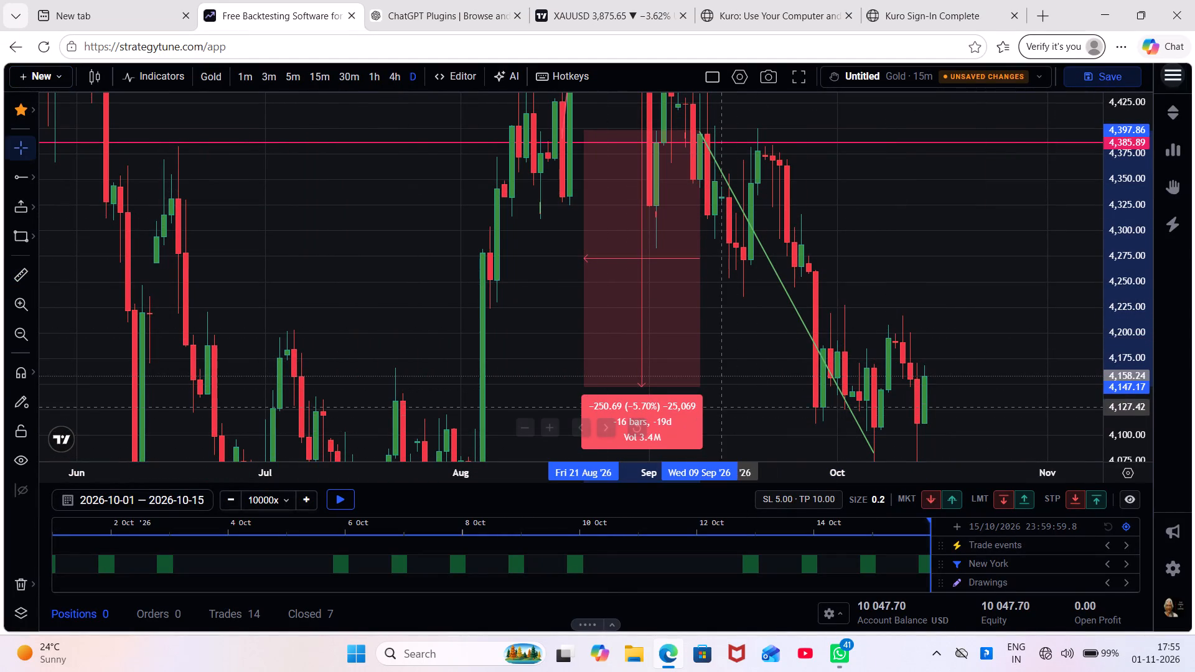
{"action": "left_click", "coordinate": [723, 403]}
{"action": "left_click_drag", "start_coordinate": [759, 398], "coordinate": [617, 361]}
{"action": "left_click", "coordinate": [3, 275]}
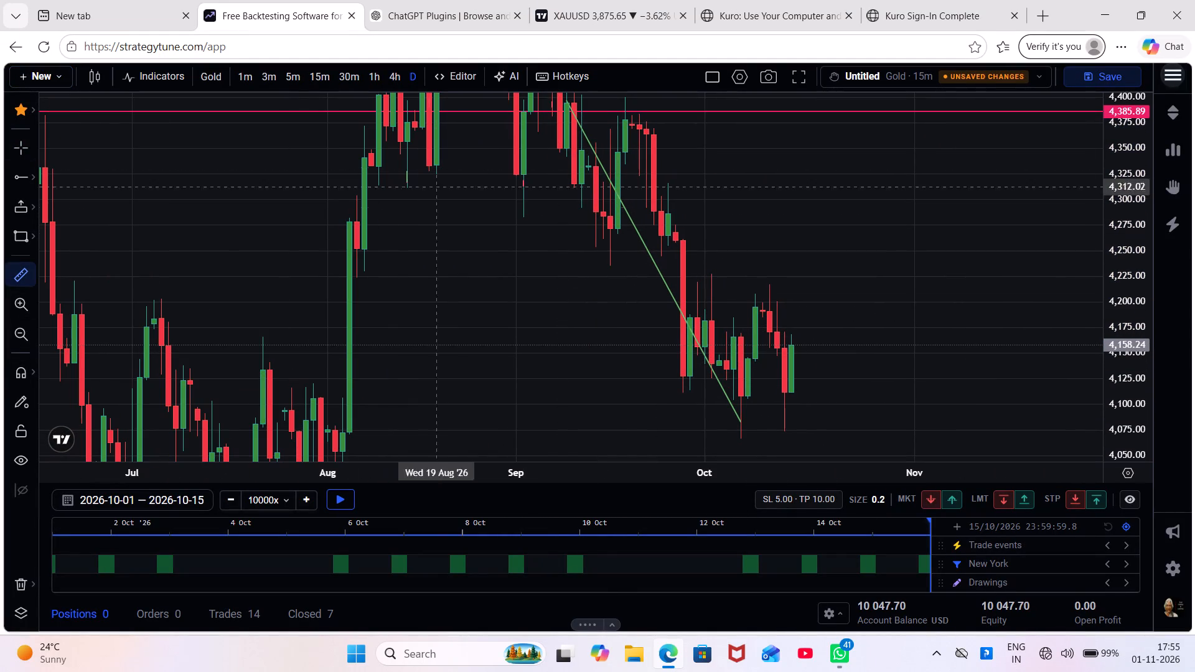
{"action": "left_click_drag", "start_coordinate": [468, 192], "coordinate": [498, 291]}
{"action": "left_click", "coordinate": [601, 229]}
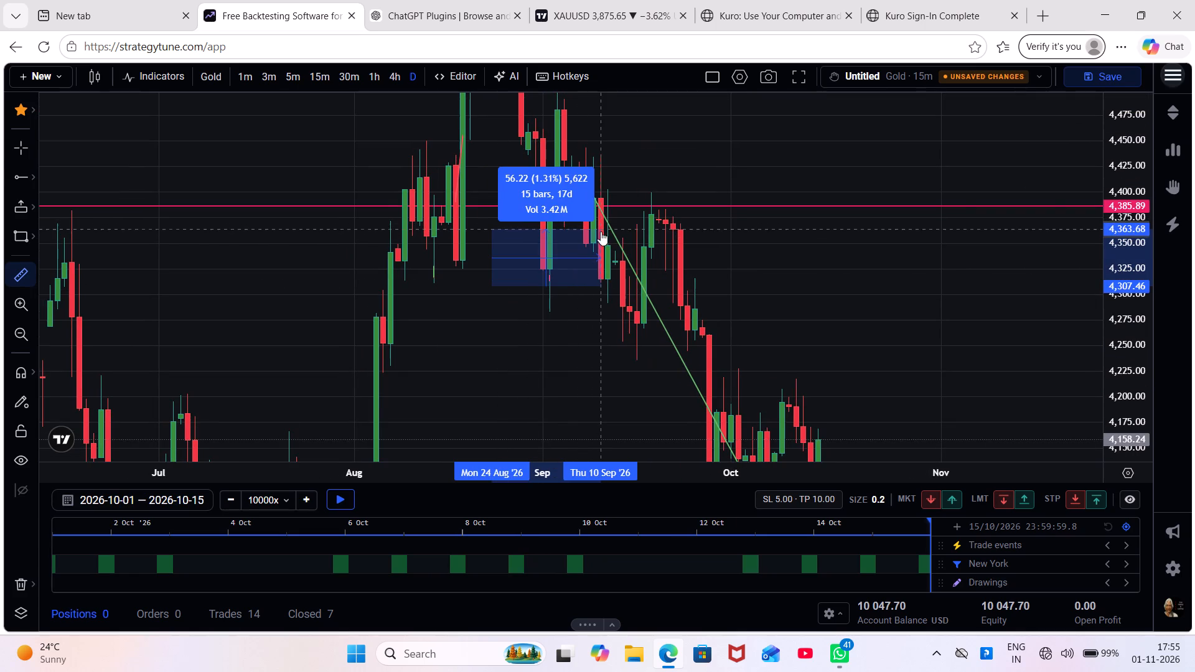
{"action": "left_click", "coordinate": [588, 193]}
Measure the price drop along the green trend line from 9 Sep '26 to 7 Oct '26.
{"action": "left_click", "coordinate": [16, 273]}
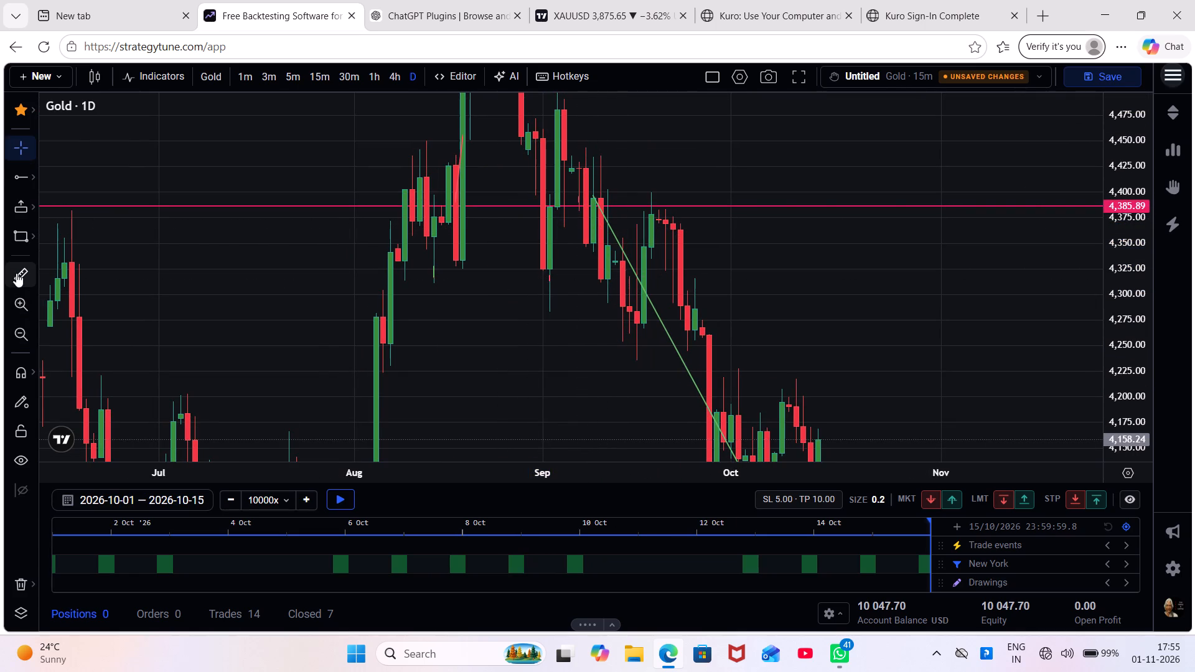
{"action": "left_click", "coordinate": [593, 195]}
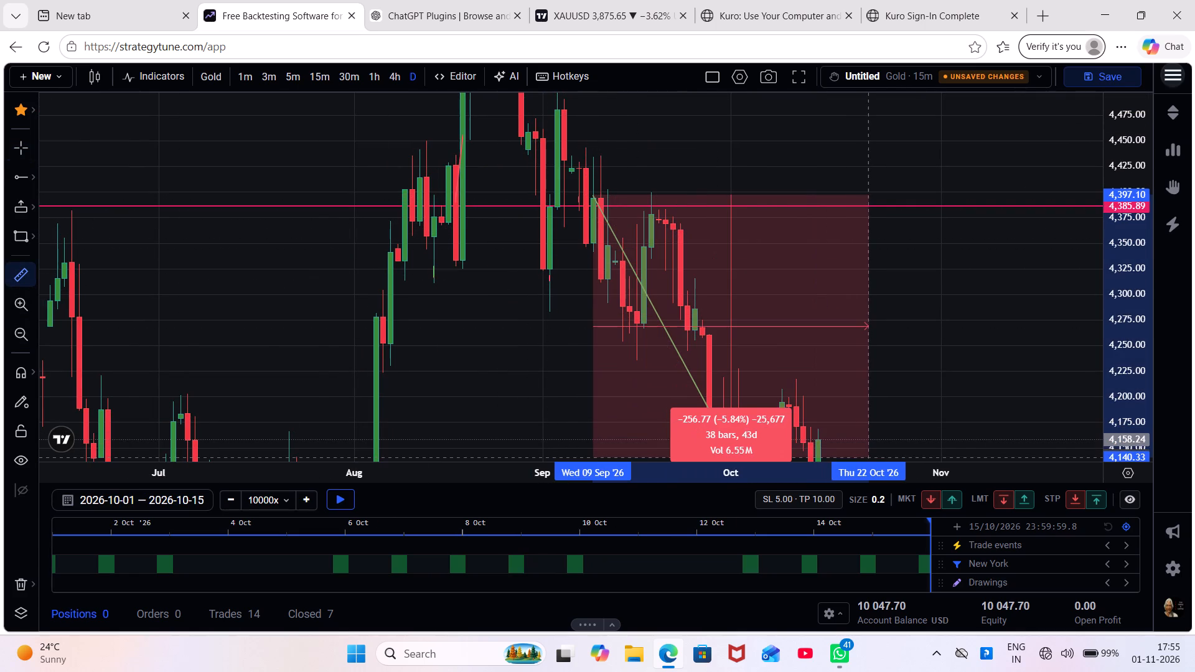
{"action": "scroll", "coordinate": [868, 459], "scroll_direction": "down", "scroll_amount": 4}
{"action": "scroll", "coordinate": [1136, 405], "scroll_direction": "down", "scroll_amount": 5}
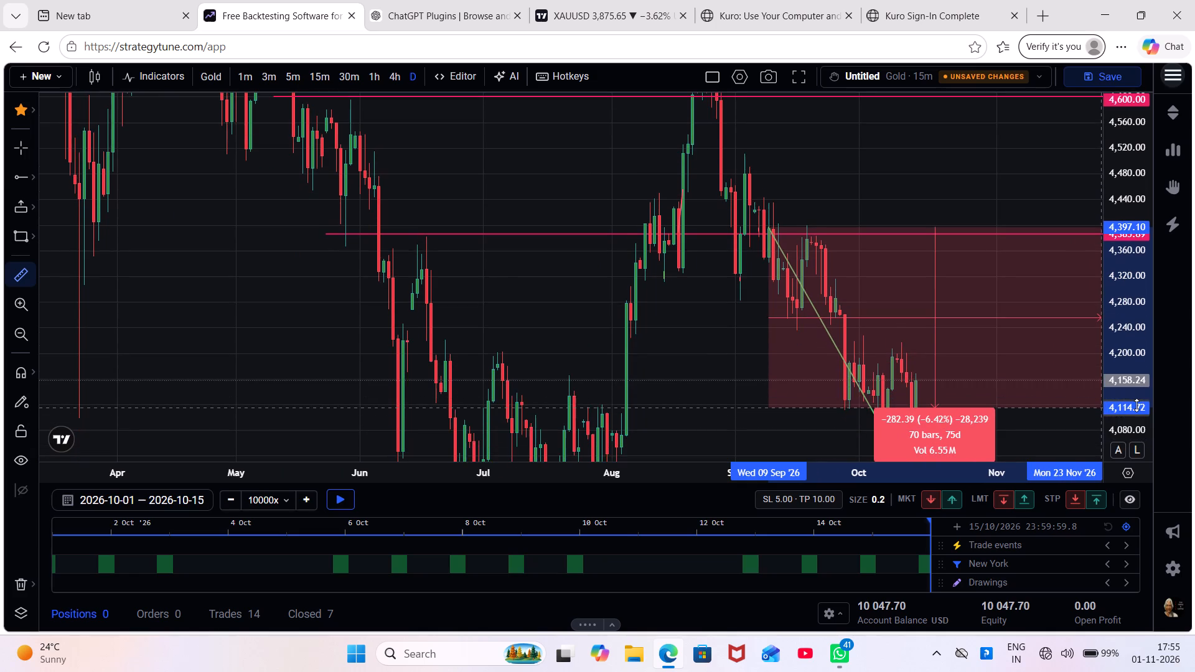
{"action": "scroll", "coordinate": [1136, 405], "scroll_direction": "down", "scroll_amount": 4}
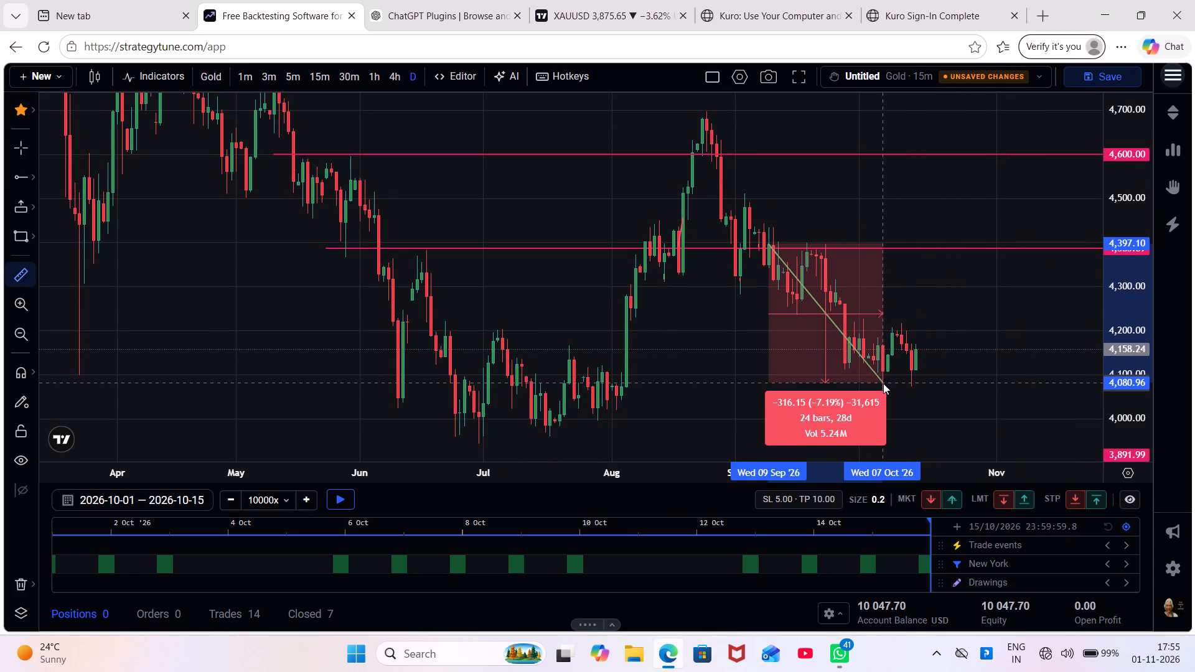
{"action": "left_click", "coordinate": [880, 383]}
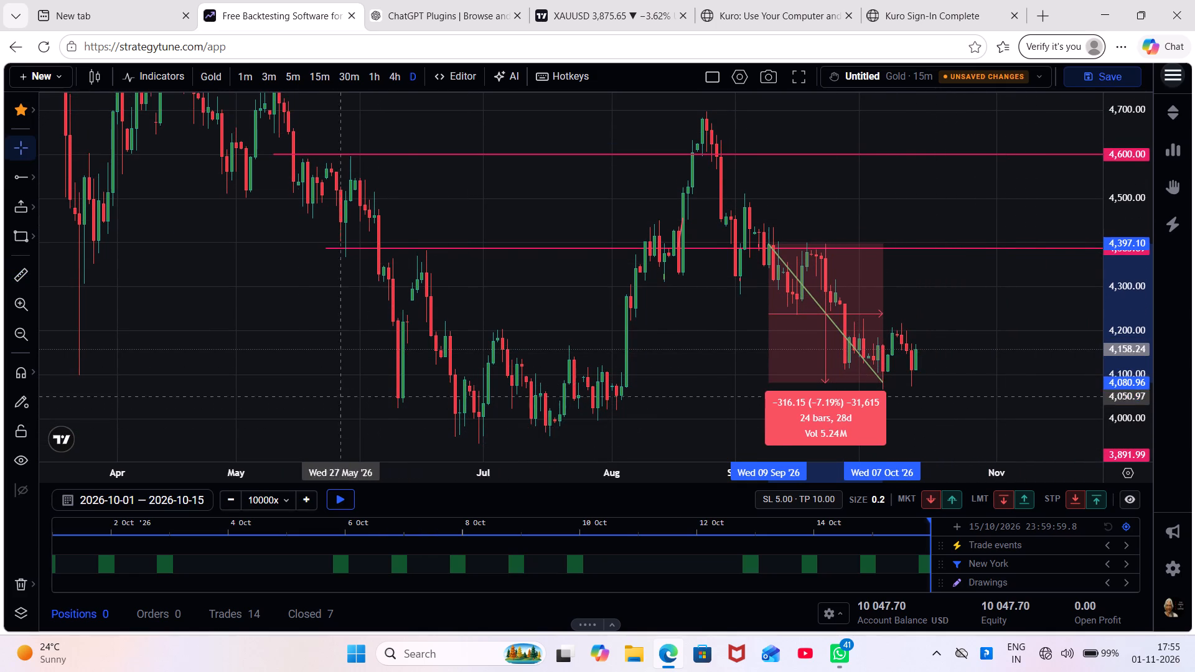
{"action": "left_click_drag", "start_coordinate": [294, 383], "coordinate": [358, 444]}
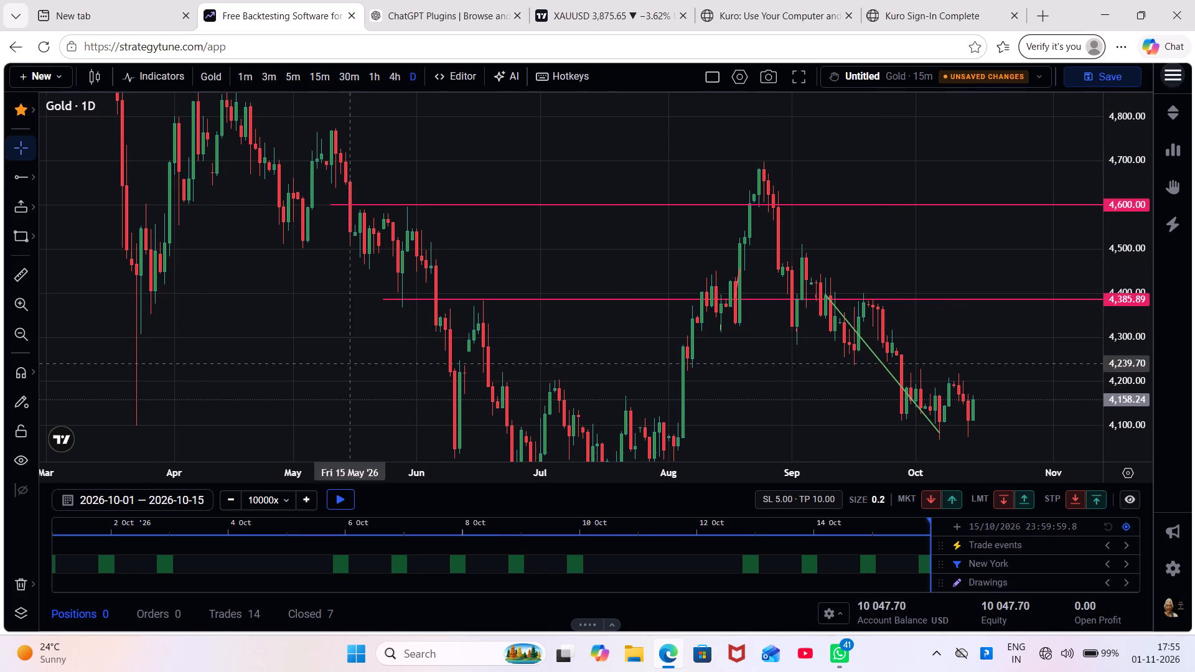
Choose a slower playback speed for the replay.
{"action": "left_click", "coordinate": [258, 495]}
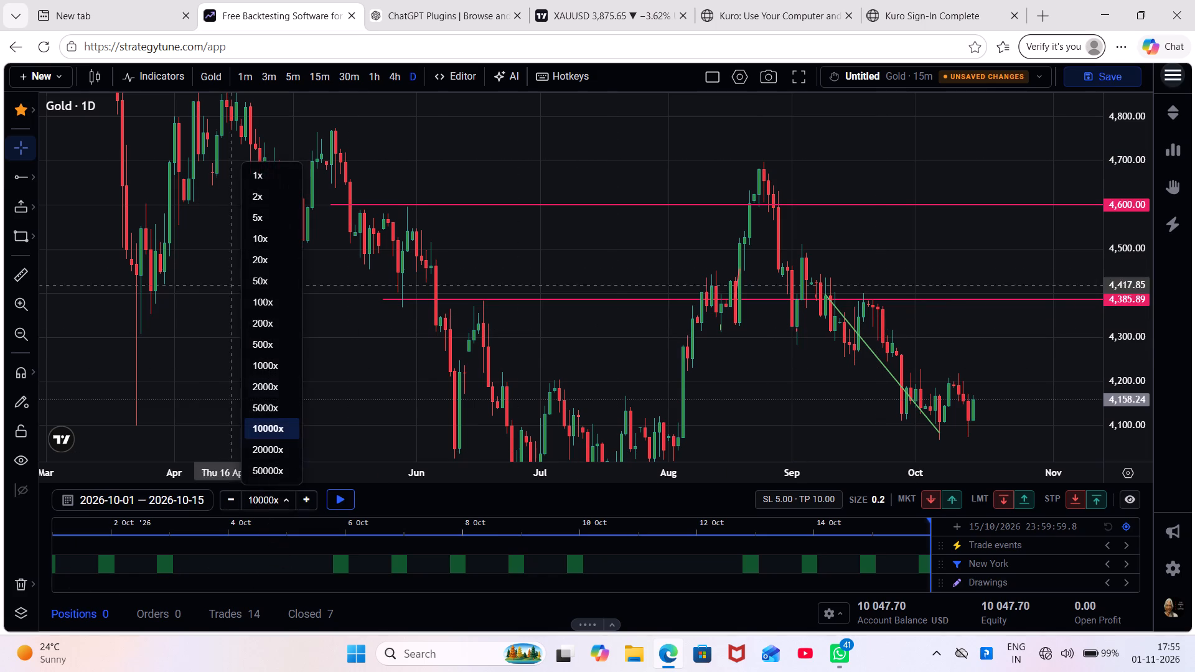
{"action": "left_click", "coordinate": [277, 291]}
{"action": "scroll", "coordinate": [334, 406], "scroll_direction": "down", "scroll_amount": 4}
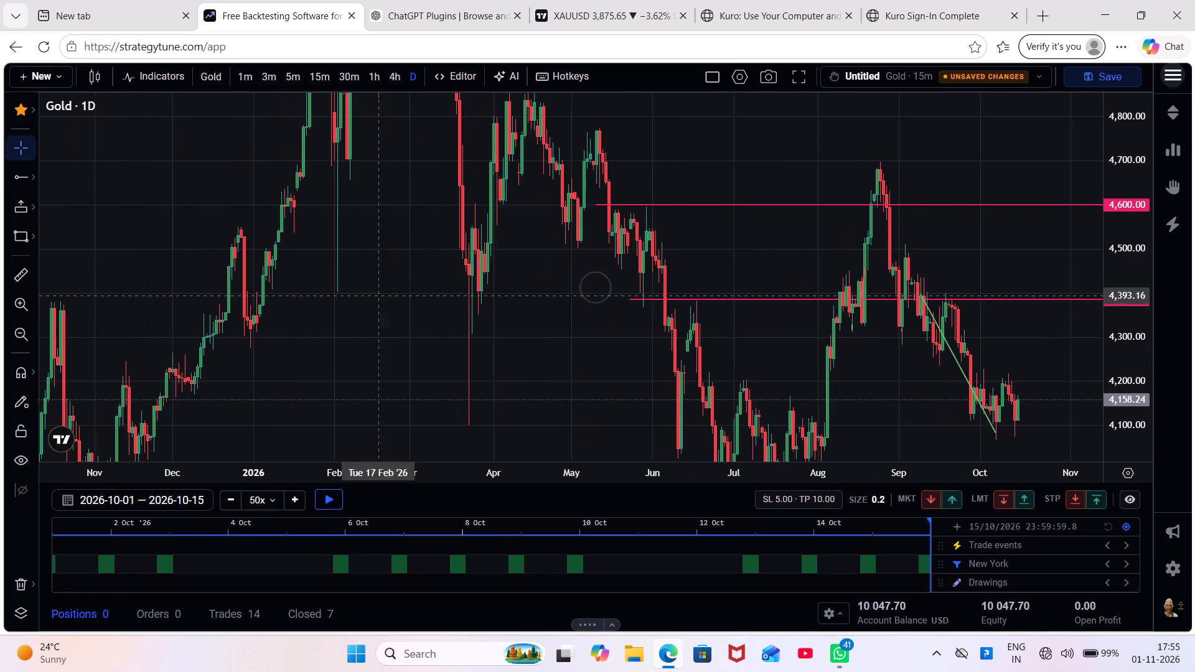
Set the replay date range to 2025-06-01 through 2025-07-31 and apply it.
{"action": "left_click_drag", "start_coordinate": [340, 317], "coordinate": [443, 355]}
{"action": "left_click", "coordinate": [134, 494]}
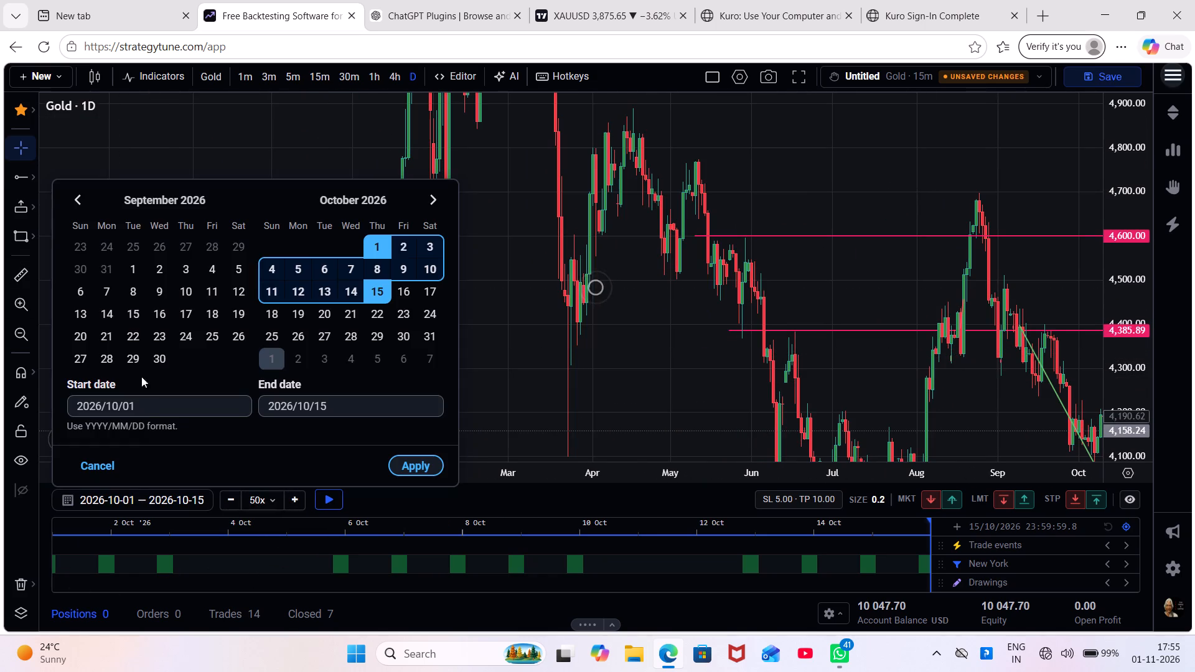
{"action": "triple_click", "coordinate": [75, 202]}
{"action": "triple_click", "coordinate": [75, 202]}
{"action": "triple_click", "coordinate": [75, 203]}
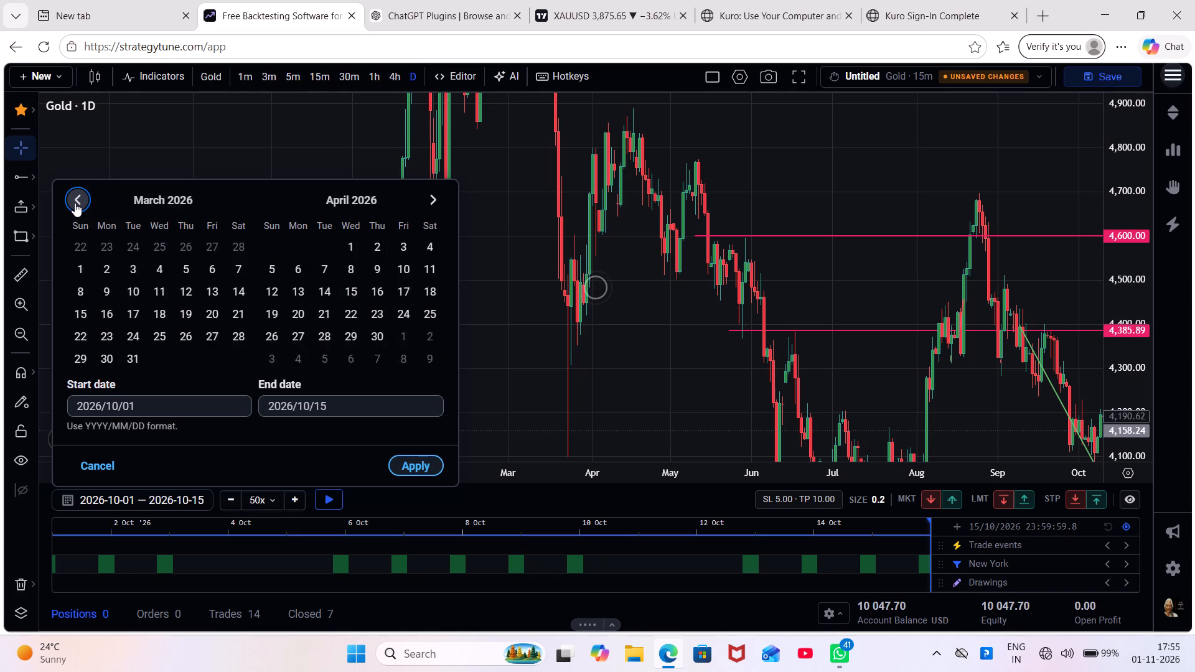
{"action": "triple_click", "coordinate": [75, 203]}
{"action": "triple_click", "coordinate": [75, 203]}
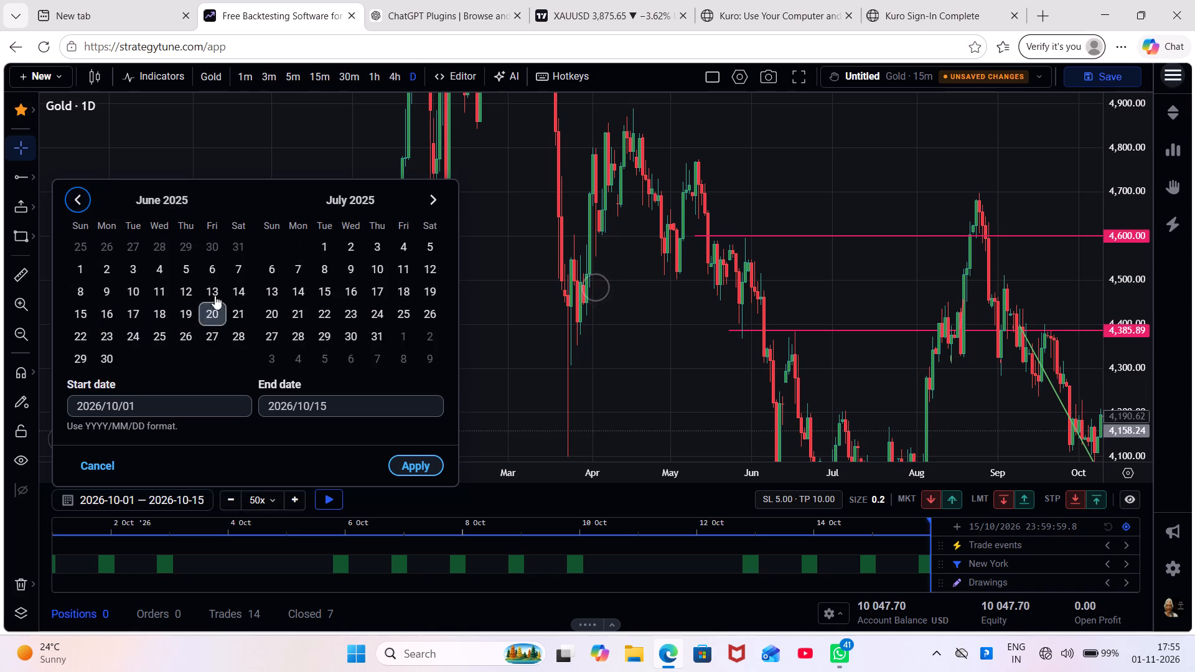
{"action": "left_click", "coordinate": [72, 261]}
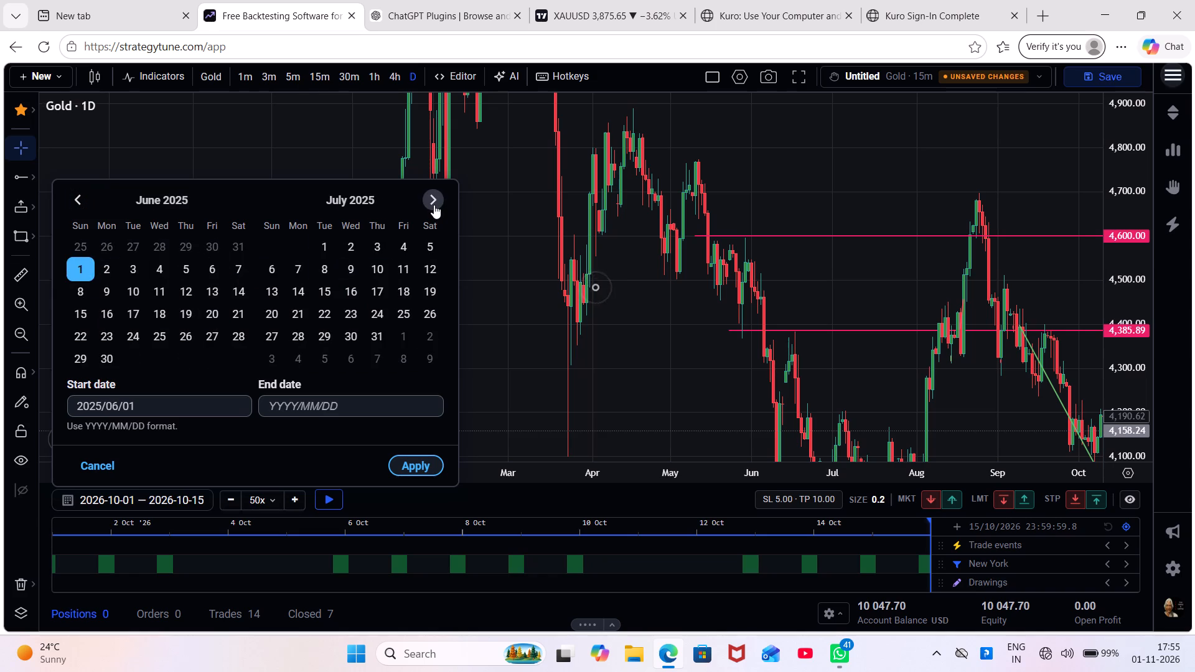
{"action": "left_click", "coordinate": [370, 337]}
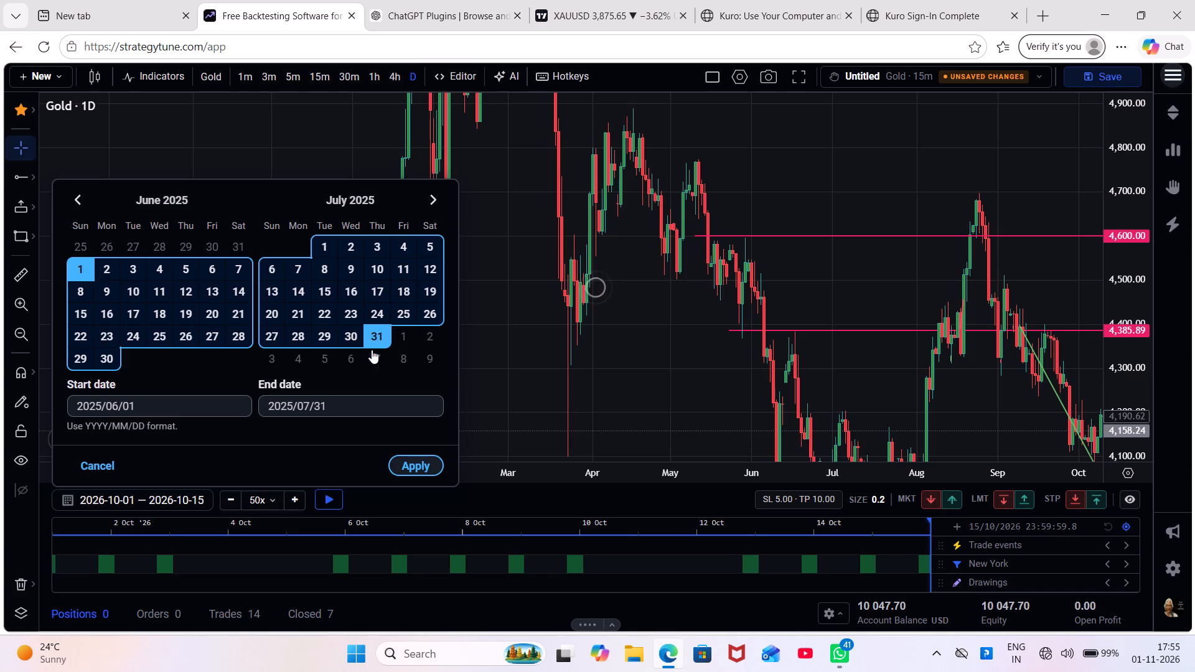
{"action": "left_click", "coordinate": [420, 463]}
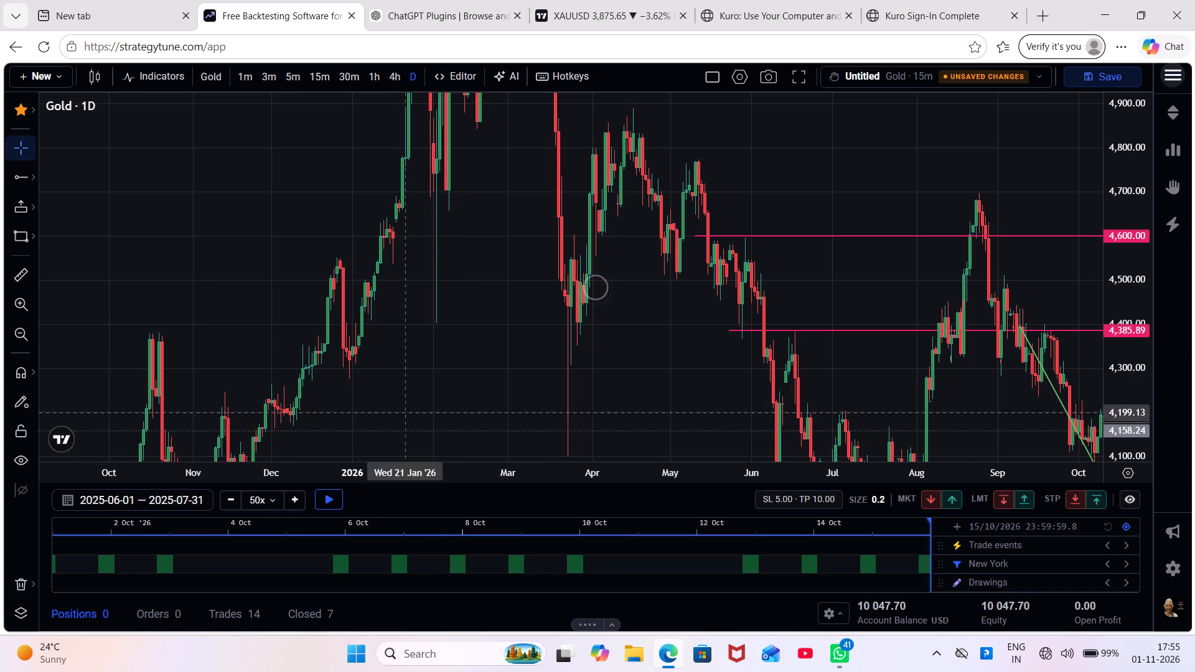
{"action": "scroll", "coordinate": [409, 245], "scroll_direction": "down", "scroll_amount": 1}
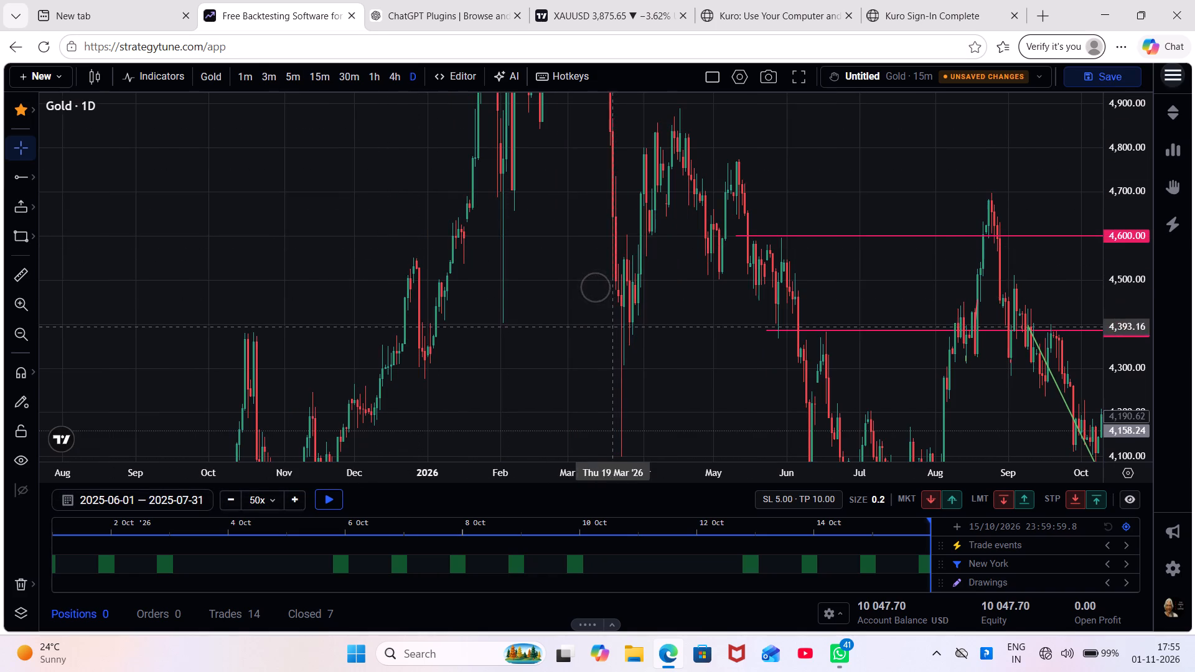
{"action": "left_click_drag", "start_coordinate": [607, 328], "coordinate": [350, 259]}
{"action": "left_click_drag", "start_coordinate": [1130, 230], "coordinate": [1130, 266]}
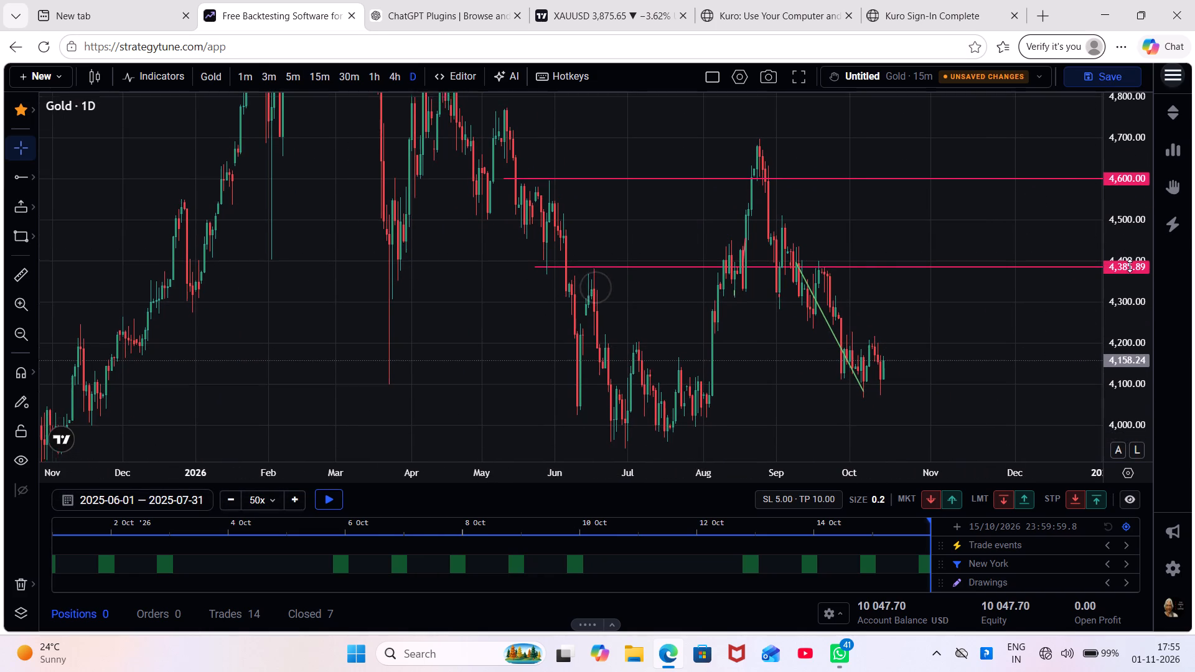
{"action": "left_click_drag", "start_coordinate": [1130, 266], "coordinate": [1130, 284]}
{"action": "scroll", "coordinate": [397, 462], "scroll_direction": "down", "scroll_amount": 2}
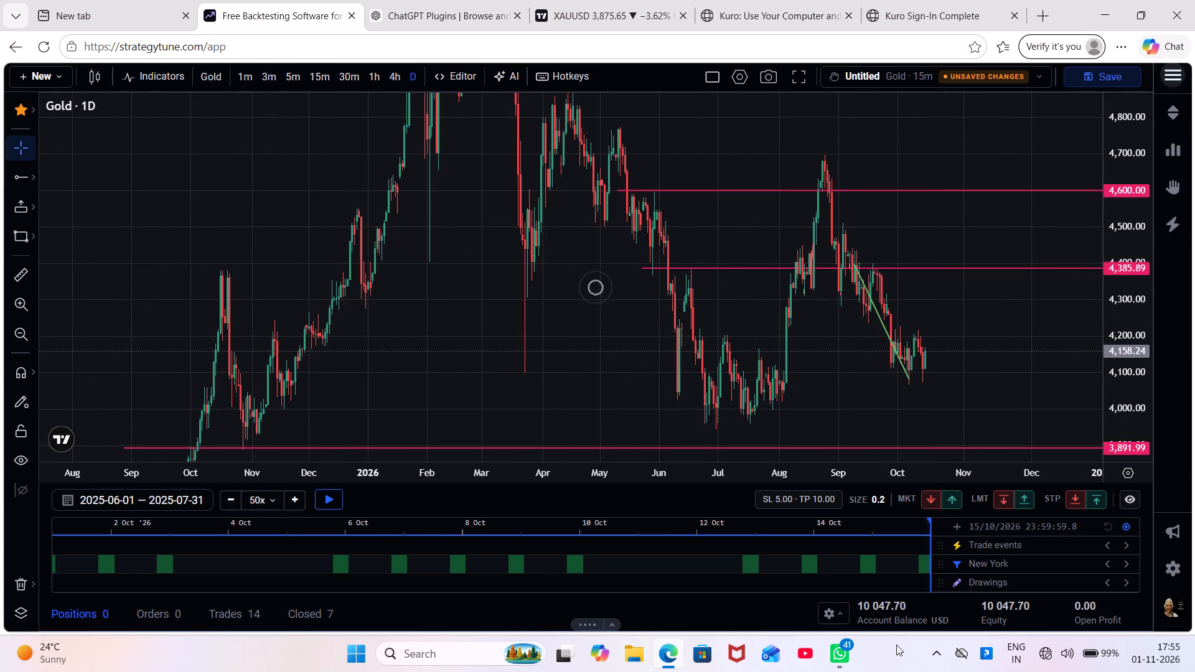
Connect the computer to the moto g57 power_7450 Wi-Fi network and return to the Gold chart.
{"action": "left_click", "coordinate": [1049, 654]}
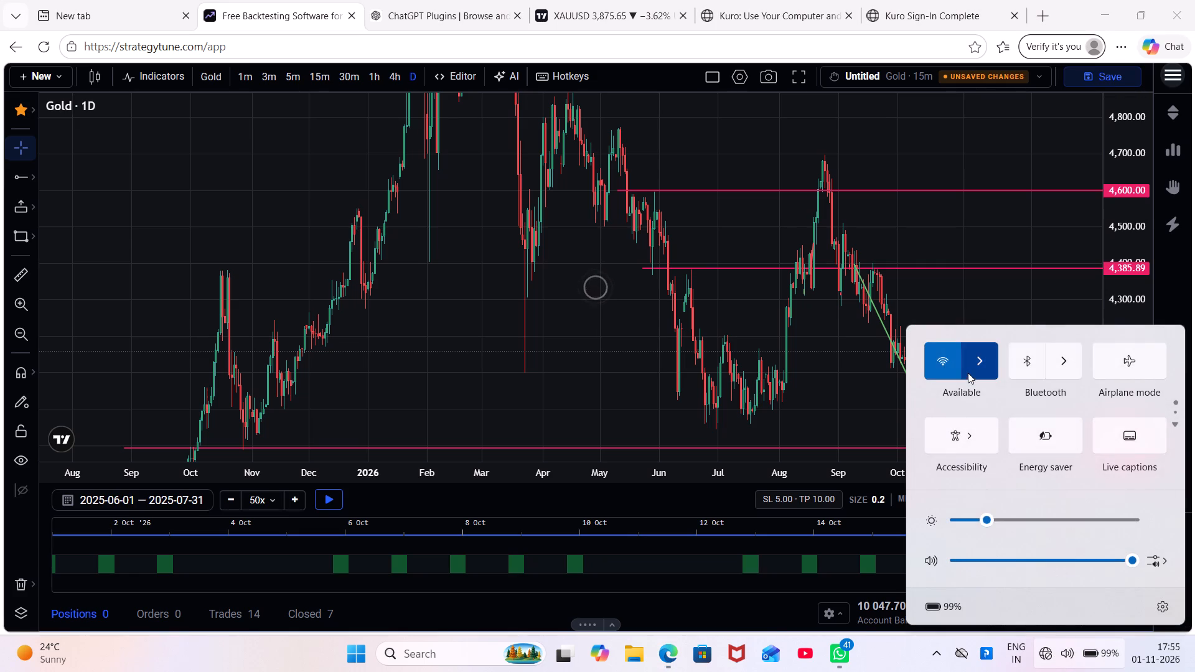
{"action": "left_click", "coordinate": [968, 373]}
{"action": "left_click", "coordinate": [968, 373]}
{"action": "left_click", "coordinate": [1100, 473]}
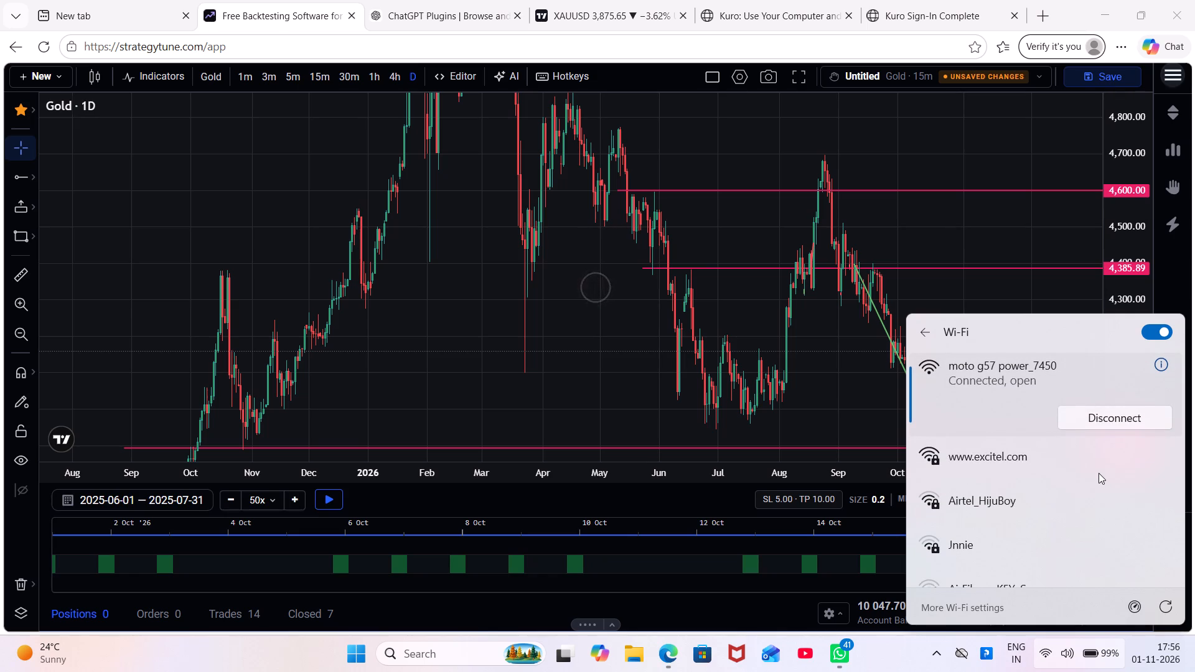
{"action": "left_click", "coordinate": [751, 383]}
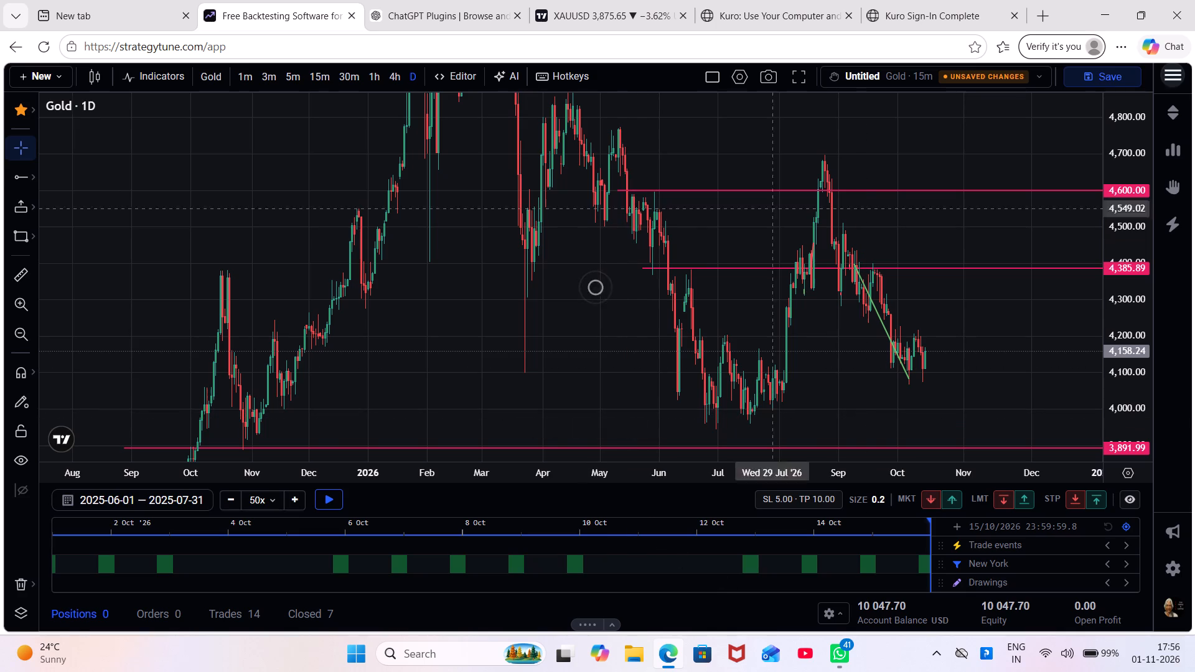
Reload the backtesting page.
{"action": "left_click", "coordinate": [49, 50]}
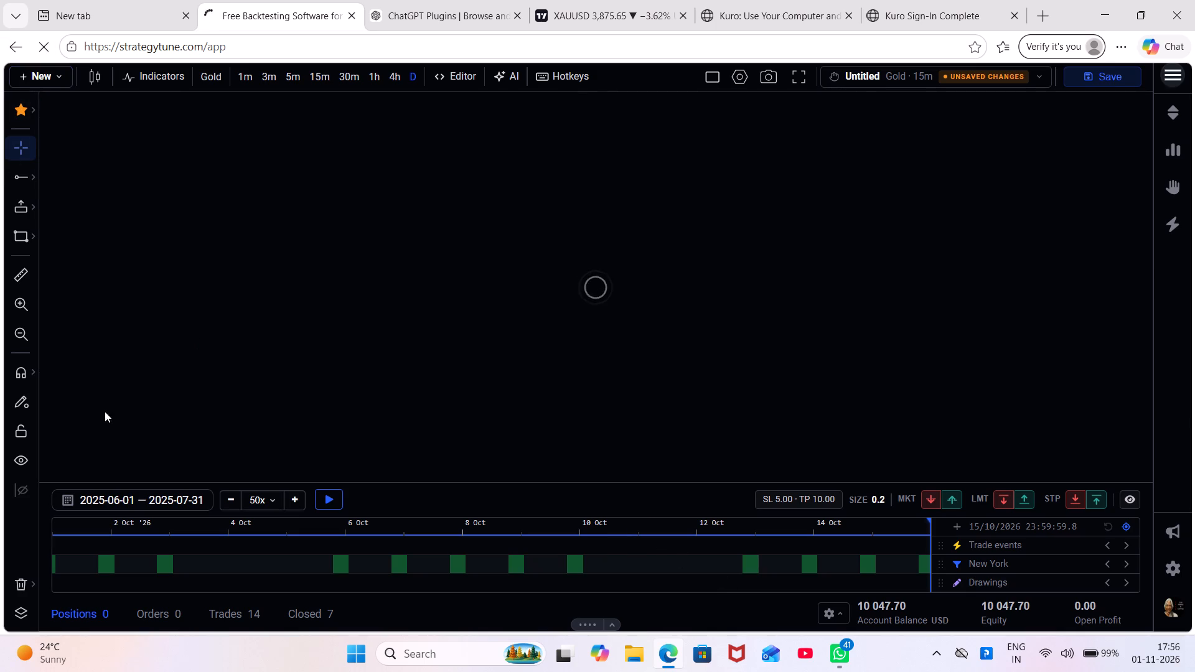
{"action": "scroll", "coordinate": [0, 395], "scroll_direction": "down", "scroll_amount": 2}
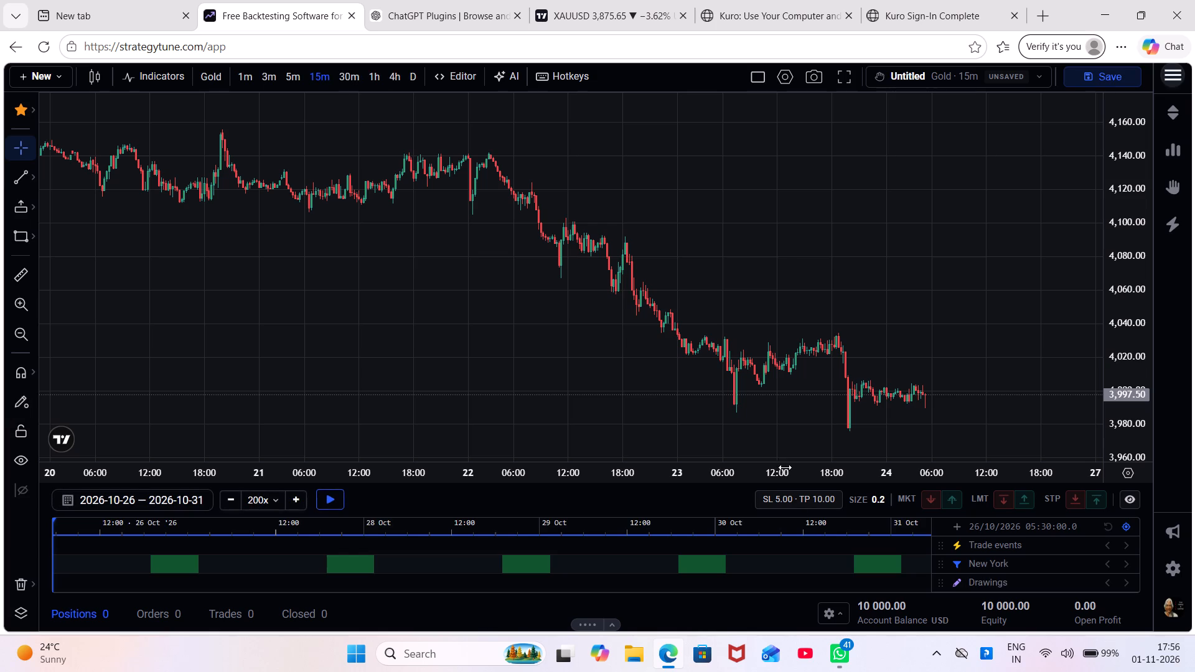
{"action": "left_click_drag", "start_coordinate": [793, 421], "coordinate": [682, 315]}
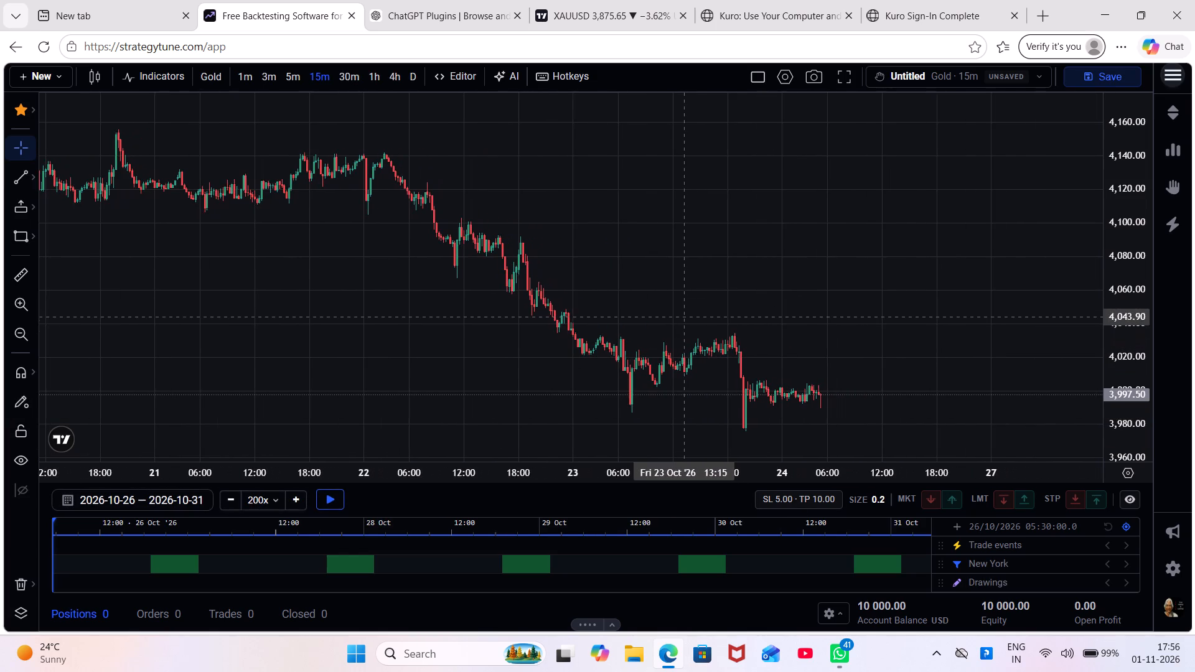
Set the backtest date range to 2026/10/01 through 2026/10/31 and apply it.
{"action": "left_click_drag", "start_coordinate": [682, 315], "coordinate": [673, 315]}
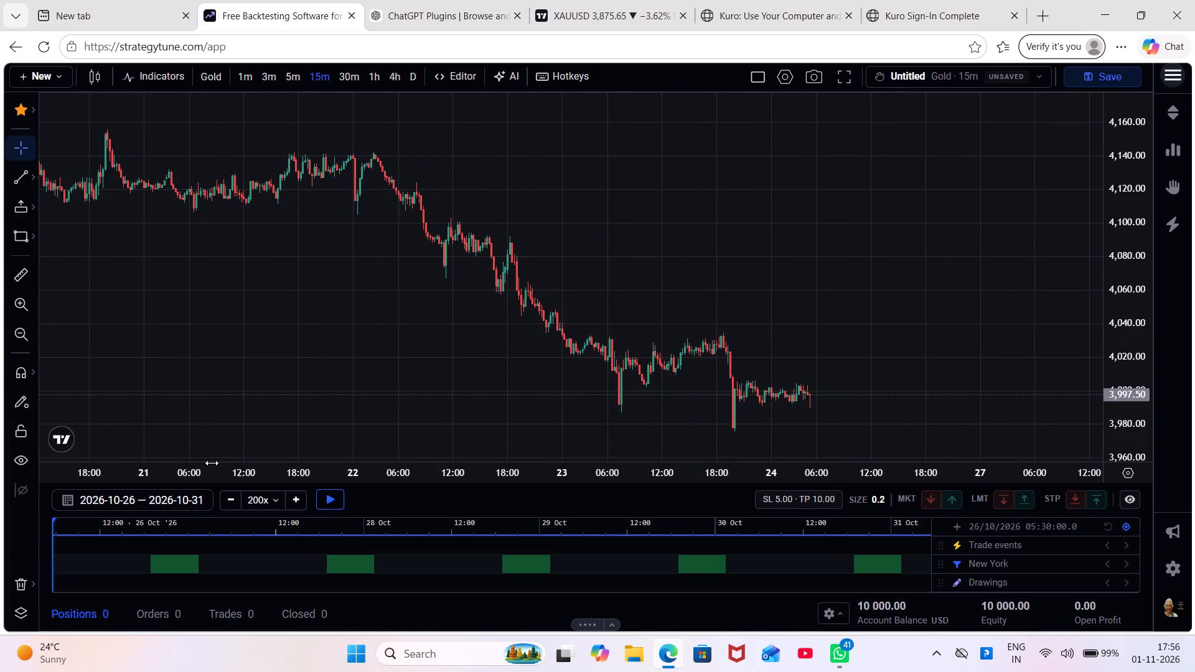
{"action": "left_click", "coordinate": [175, 500]}
{"action": "double_click", "coordinate": [78, 211]}
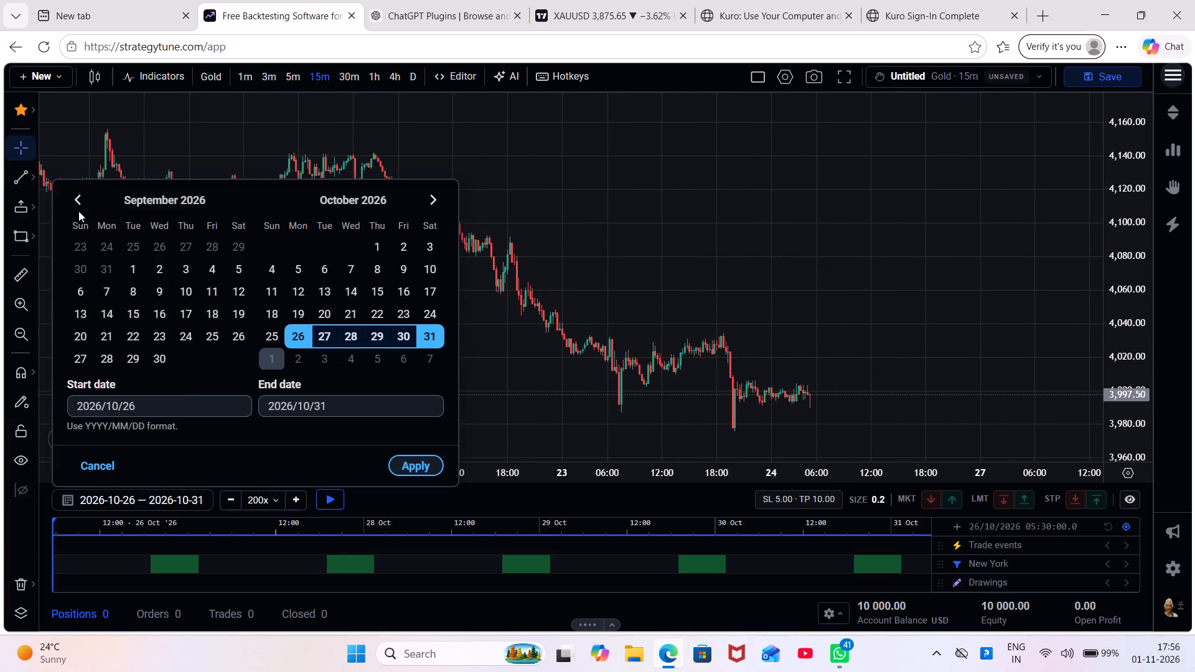
{"action": "triple_click", "coordinate": [77, 204]}
{"action": "left_click", "coordinate": [77, 204]}
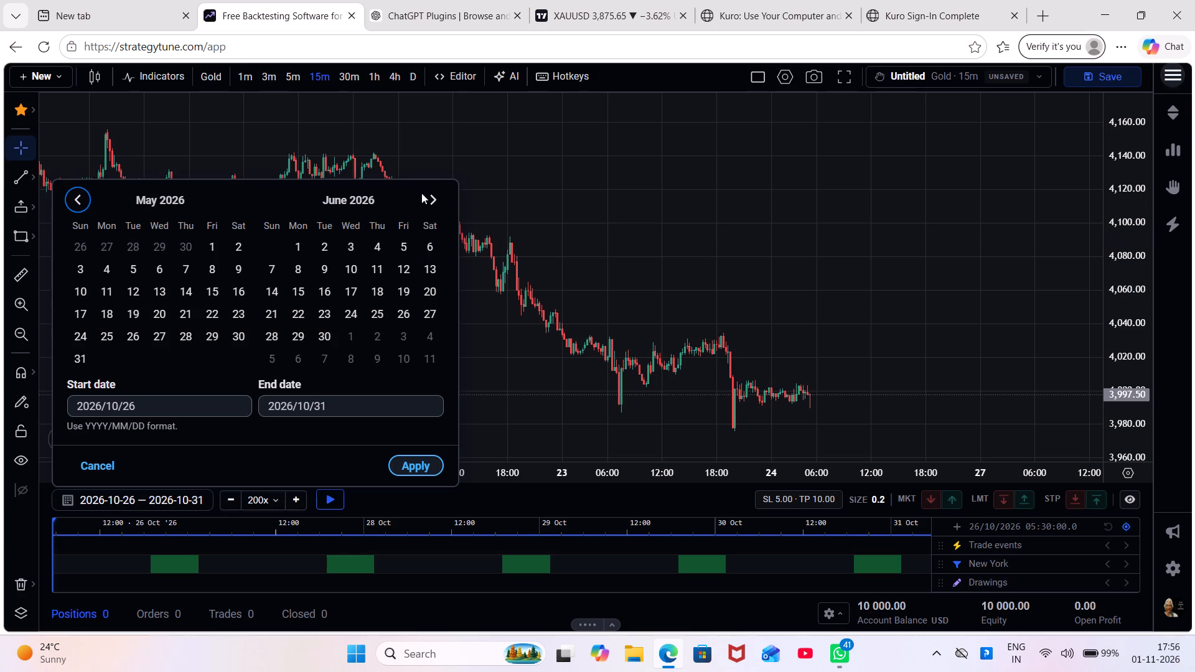
{"action": "triple_click", "coordinate": [435, 195]}
{"action": "double_click", "coordinate": [436, 197]}
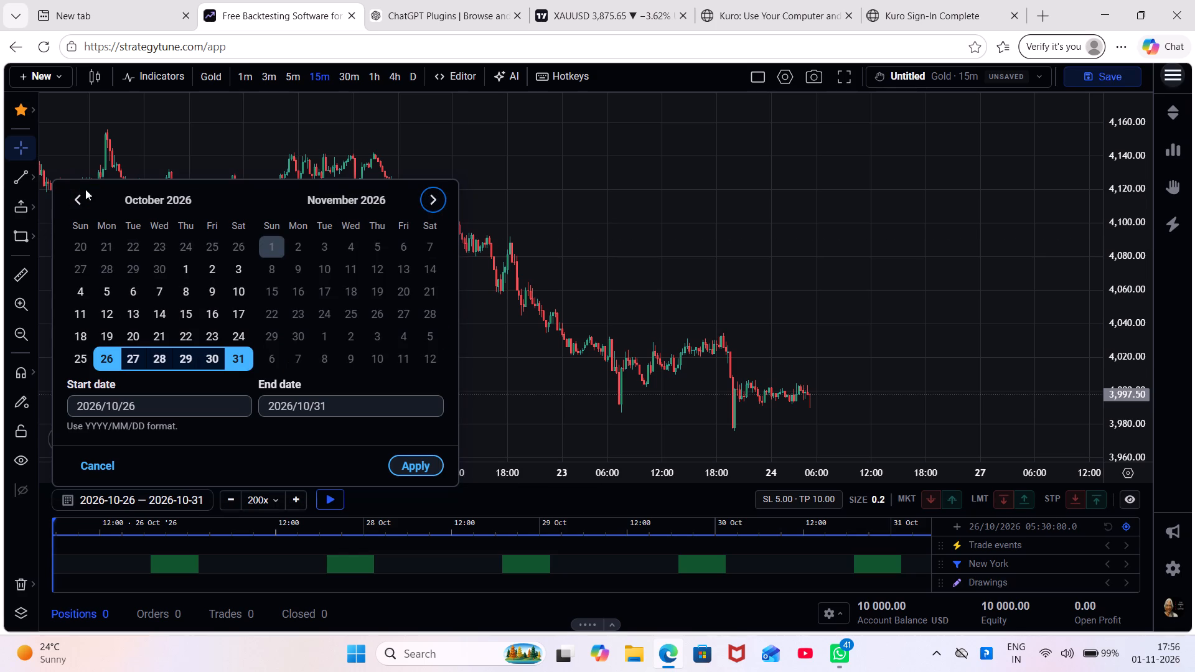
{"action": "left_click", "coordinate": [189, 269]}
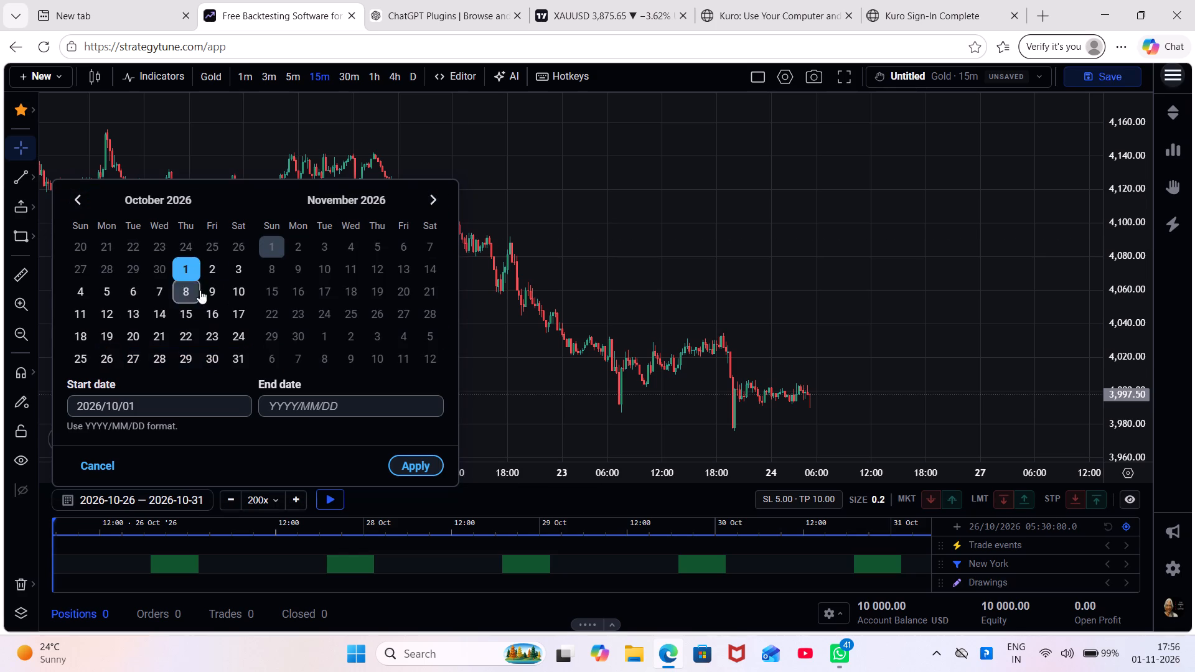
{"action": "left_click", "coordinate": [237, 354]}
{"action": "left_click", "coordinate": [398, 464]}
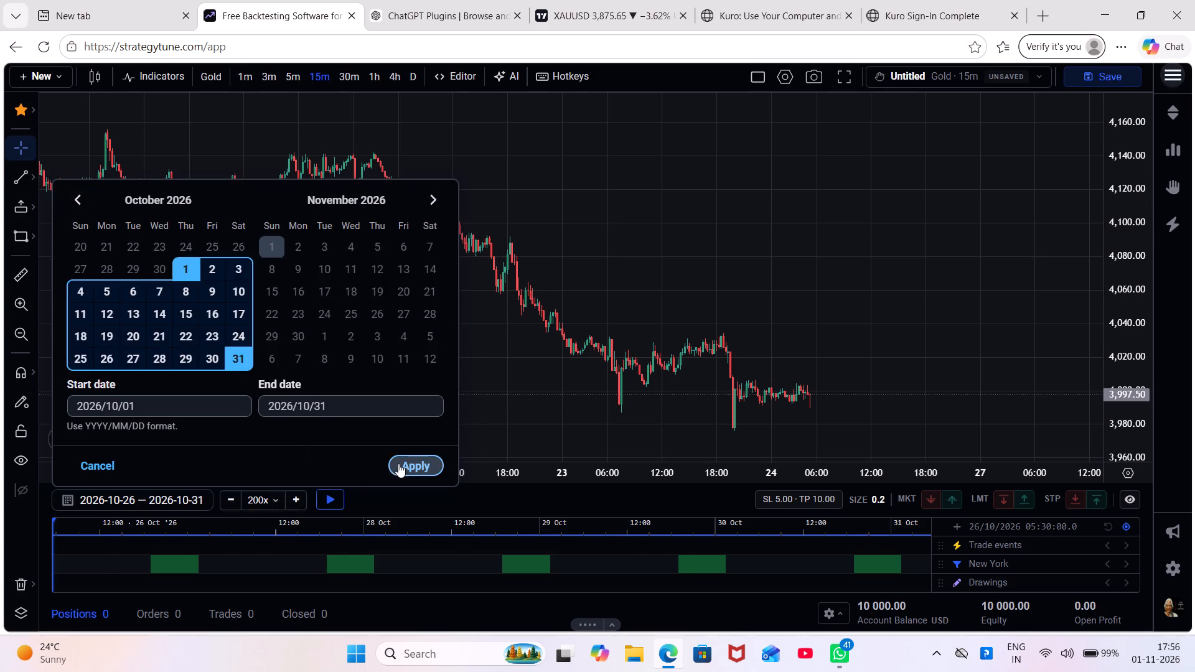
Examine the 15-minute Gold price action of late September leading up to the 1 October session start.
{"action": "left_click_drag", "start_coordinate": [643, 411], "coordinate": [409, 274]}
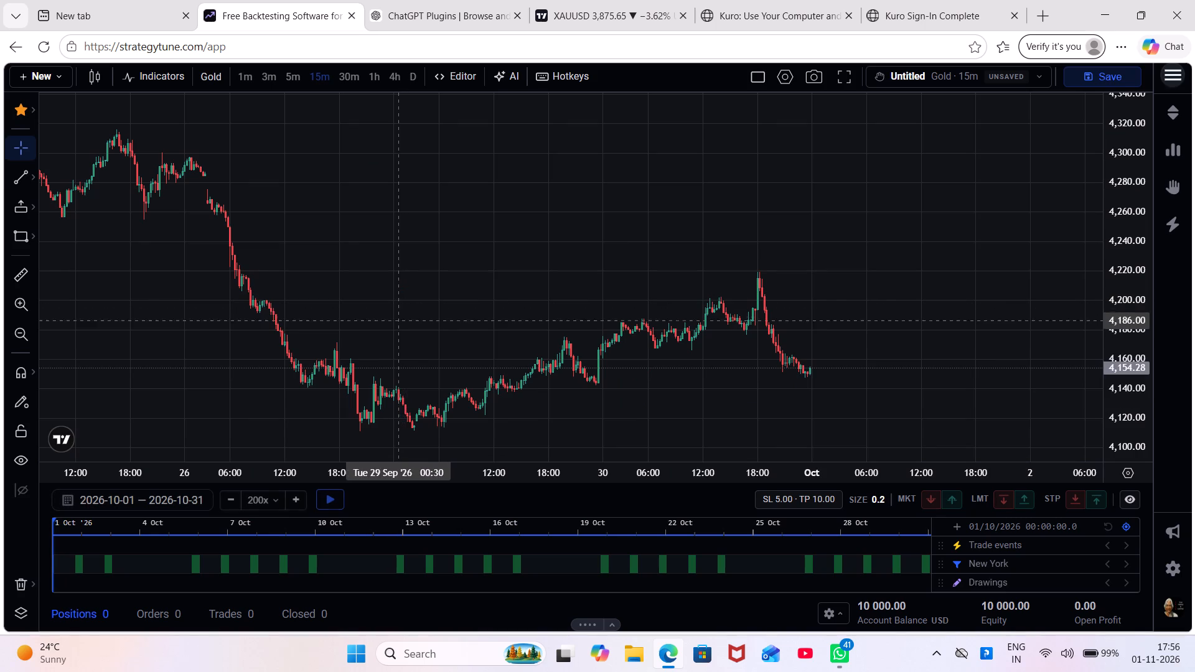
{"action": "left_click_drag", "start_coordinate": [733, 348], "coordinate": [586, 220]}
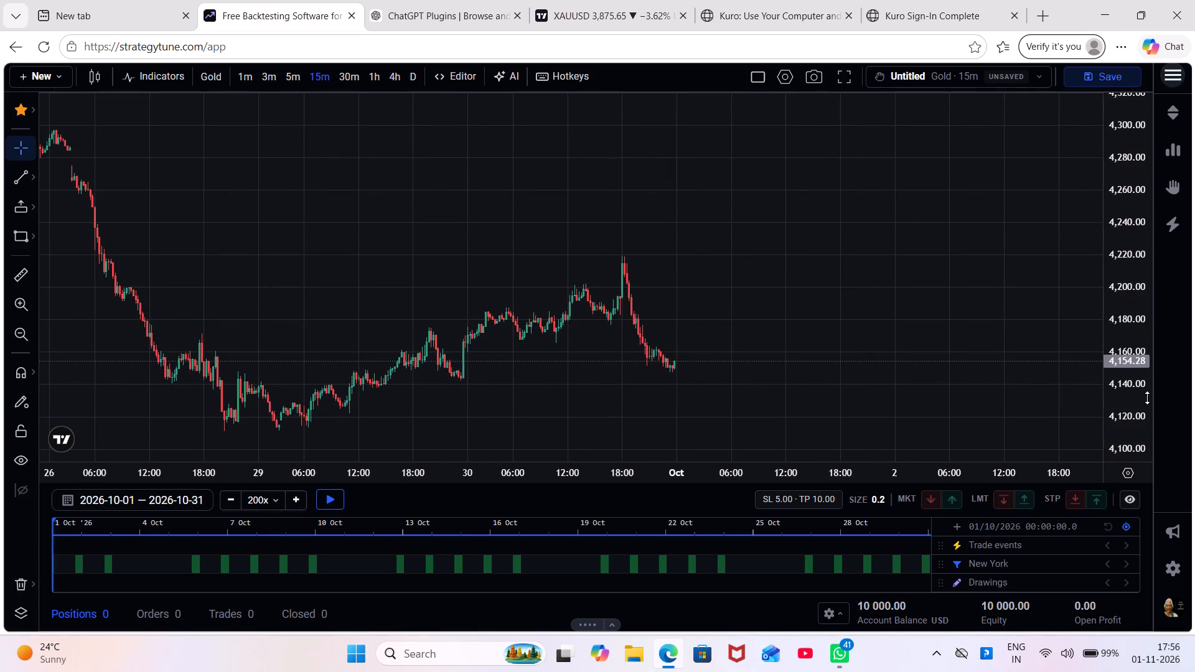
{"action": "scroll", "coordinate": [1132, 394], "scroll_direction": "up", "scroll_amount": 8}
{"action": "scroll", "coordinate": [704, 381], "scroll_direction": "up", "scroll_amount": 4}
{"action": "left_click_drag", "start_coordinate": [654, 371], "coordinate": [699, 253]}
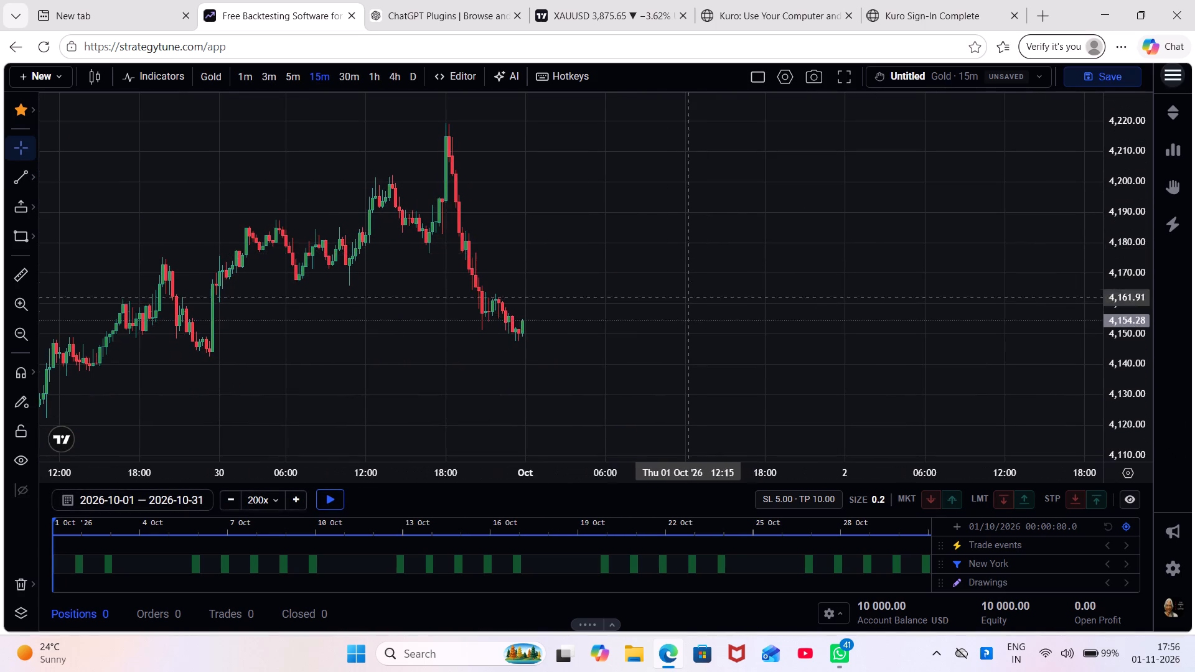
{"action": "left_click_drag", "start_coordinate": [587, 329], "coordinate": [711, 341]}
{"action": "scroll", "coordinate": [1113, 409], "scroll_direction": "up", "scroll_amount": 10}
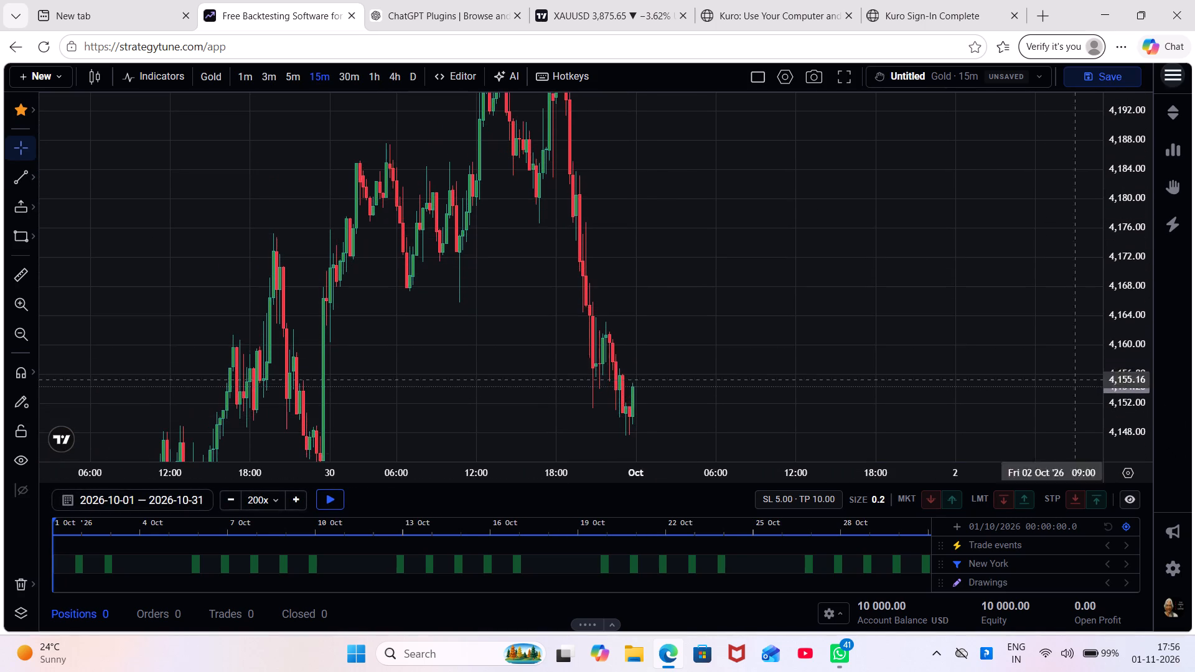
{"action": "left_click_drag", "start_coordinate": [646, 336], "coordinate": [707, 239]}
{"action": "scroll", "coordinate": [713, 241], "scroll_direction": "up", "scroll_amount": 5}
{"action": "left_click_drag", "start_coordinate": [637, 312], "coordinate": [1194, 279]}
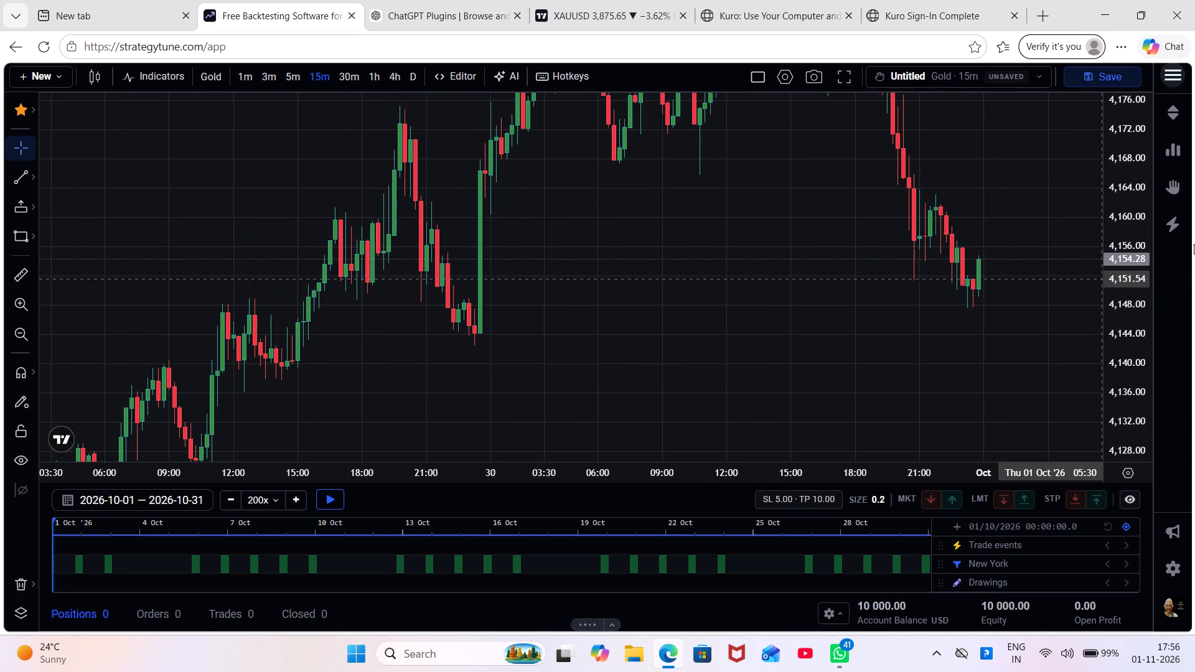
{"action": "left_click_drag", "start_coordinate": [1168, 213], "coordinate": [1141, 307]}
{"action": "left_click_drag", "start_coordinate": [1128, 263], "coordinate": [1126, 359]}
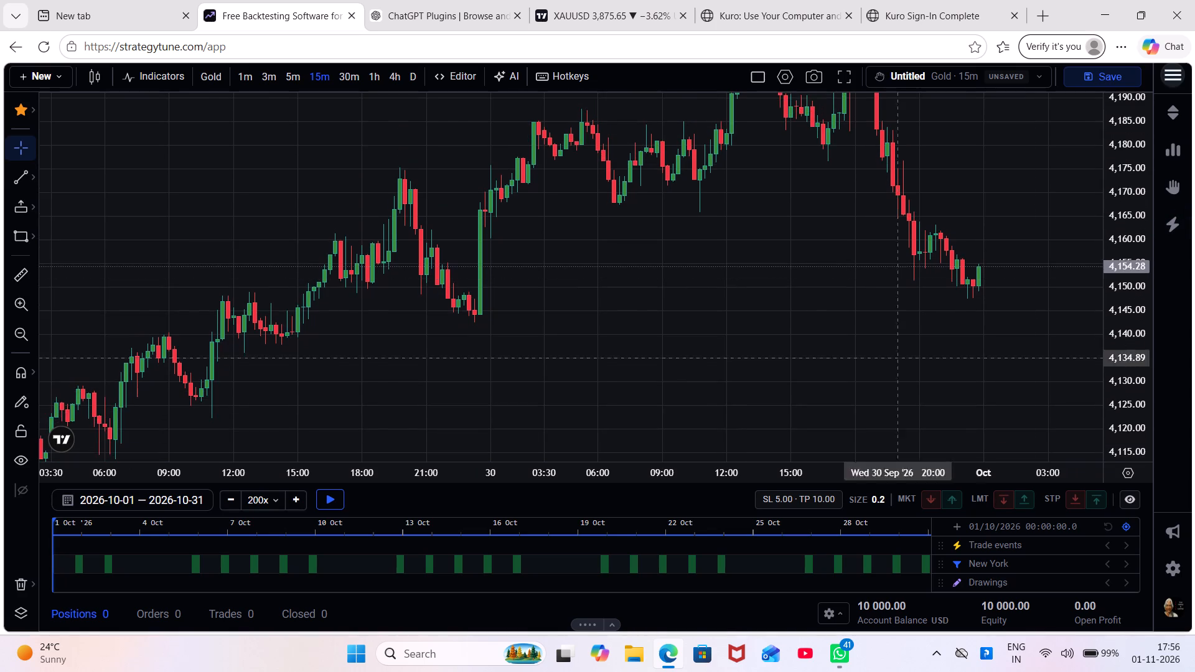
{"action": "scroll", "coordinate": [669, 336], "scroll_direction": "down", "scroll_amount": 2}
{"action": "left_click_drag", "start_coordinate": [854, 332], "coordinate": [704, 339]}
{"action": "left_click", "coordinate": [670, 327]}
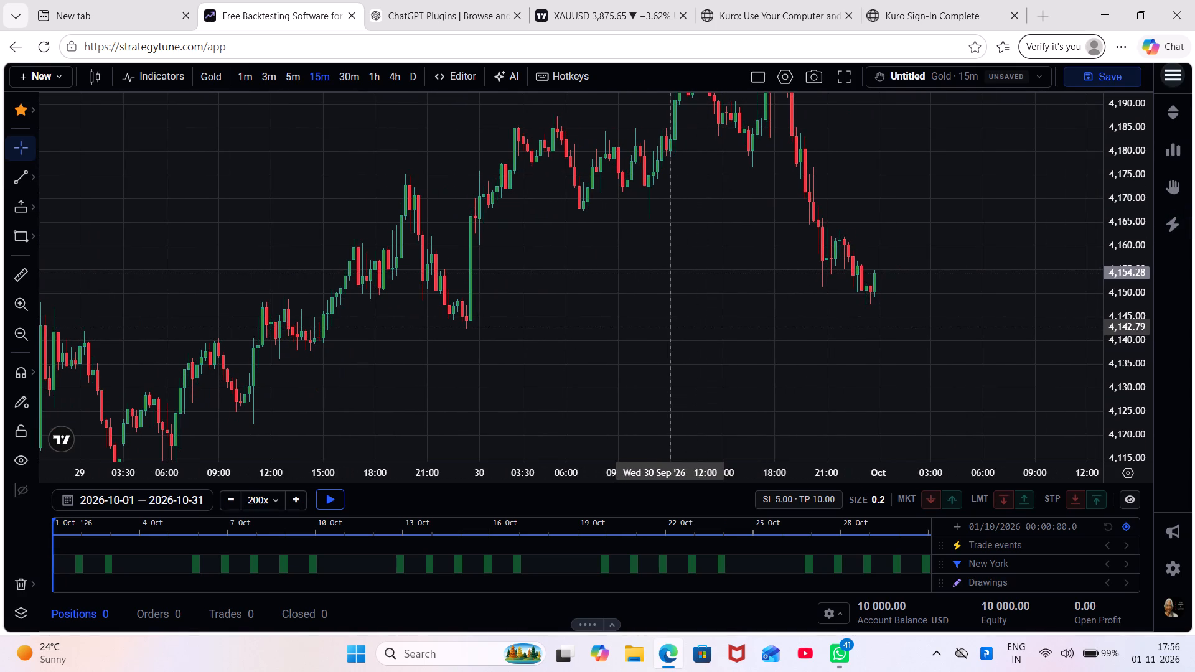
Set the replay speed to 50x and start the backtest session so that drawing is possible.
{"action": "left_click", "coordinate": [25, 180]}
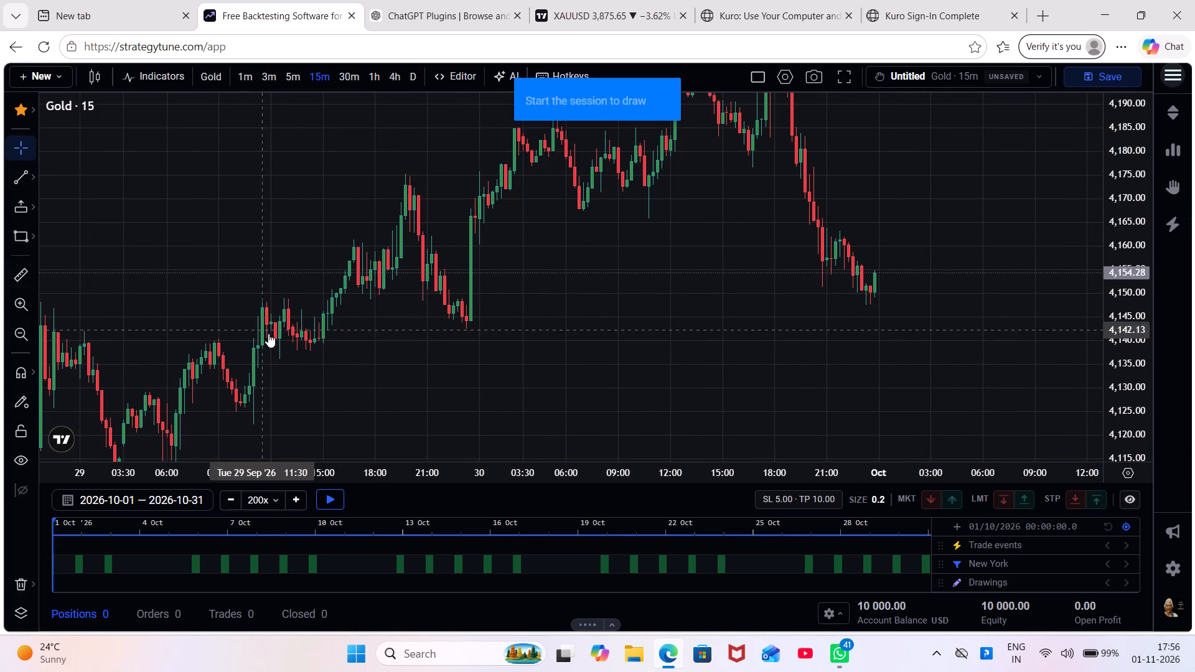
{"action": "left_click", "coordinate": [275, 495]}
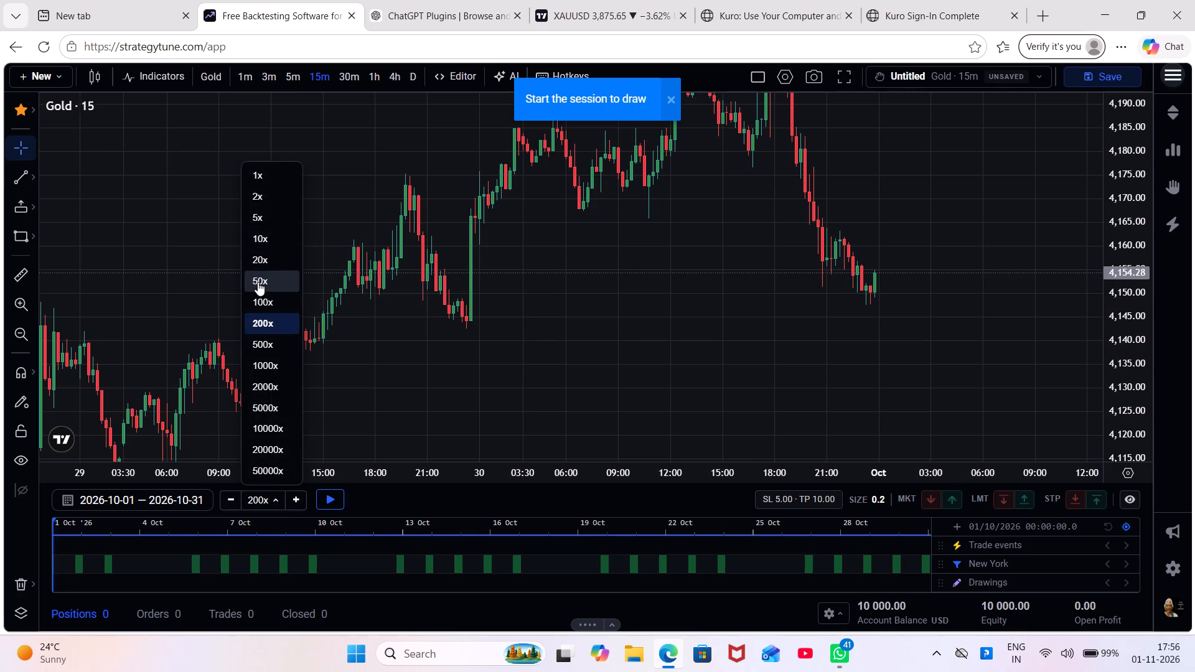
{"action": "left_click", "coordinate": [258, 284]}
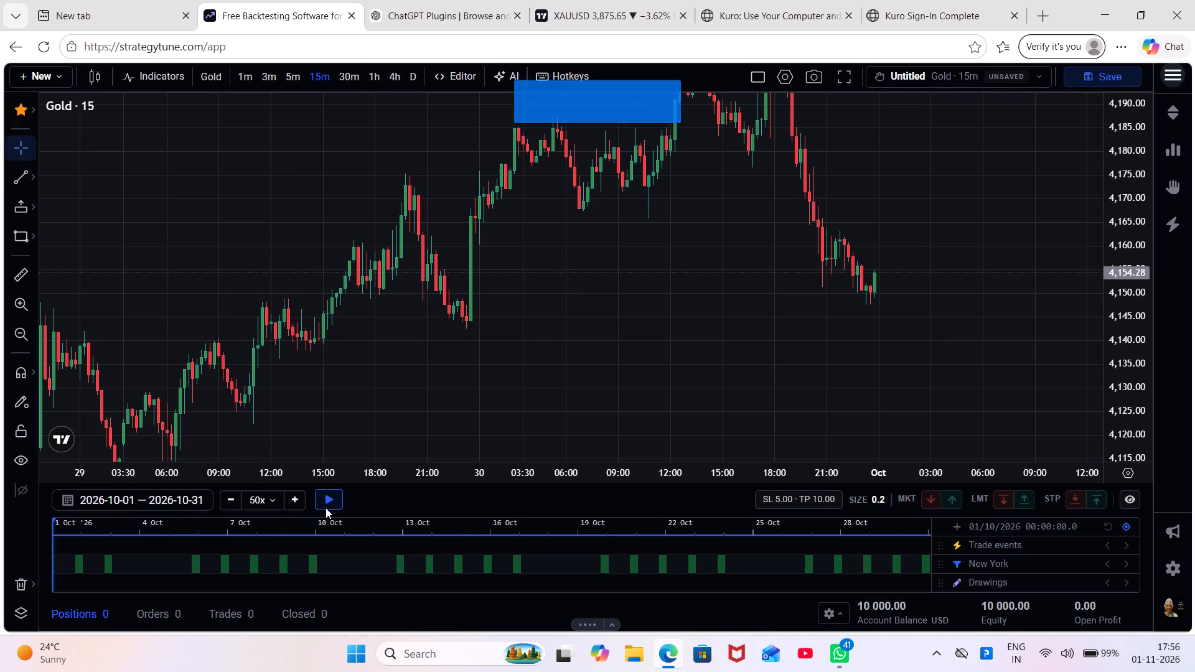
{"action": "left_click", "coordinate": [326, 501]}
Draw a nearly horizontal trend line at about 4,142.7 from 29 Sep '26 16:45 to 1 Oct '26 06:30.
{"action": "left_click", "coordinate": [23, 176]}
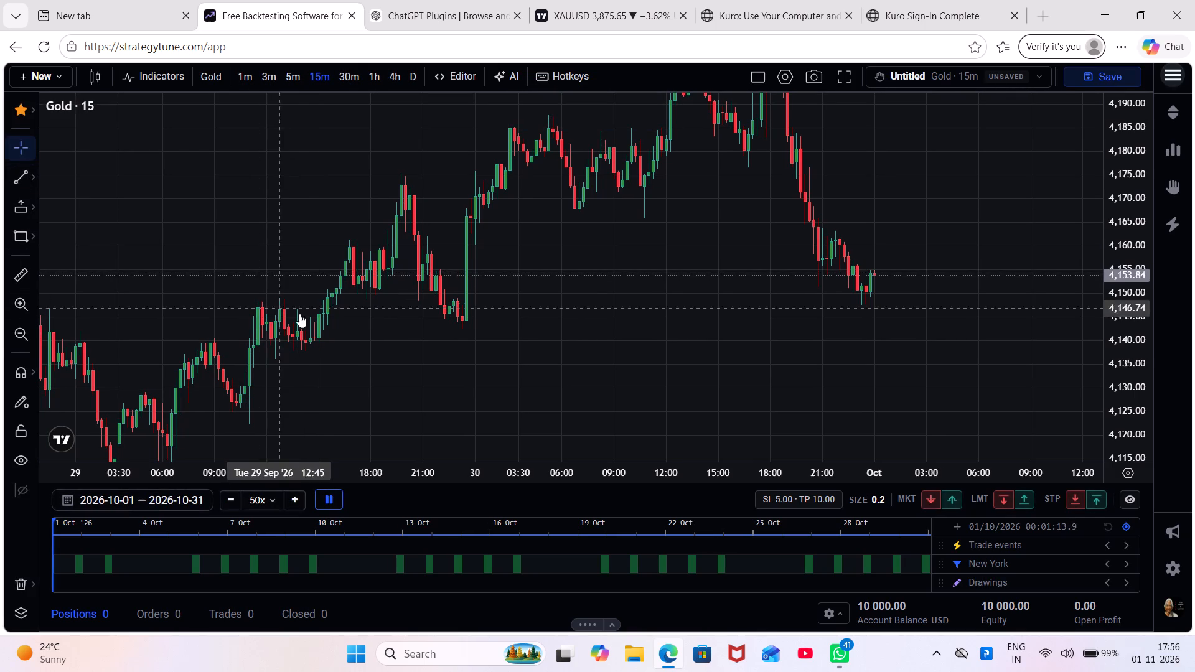
{"action": "left_click", "coordinate": [387, 318]}
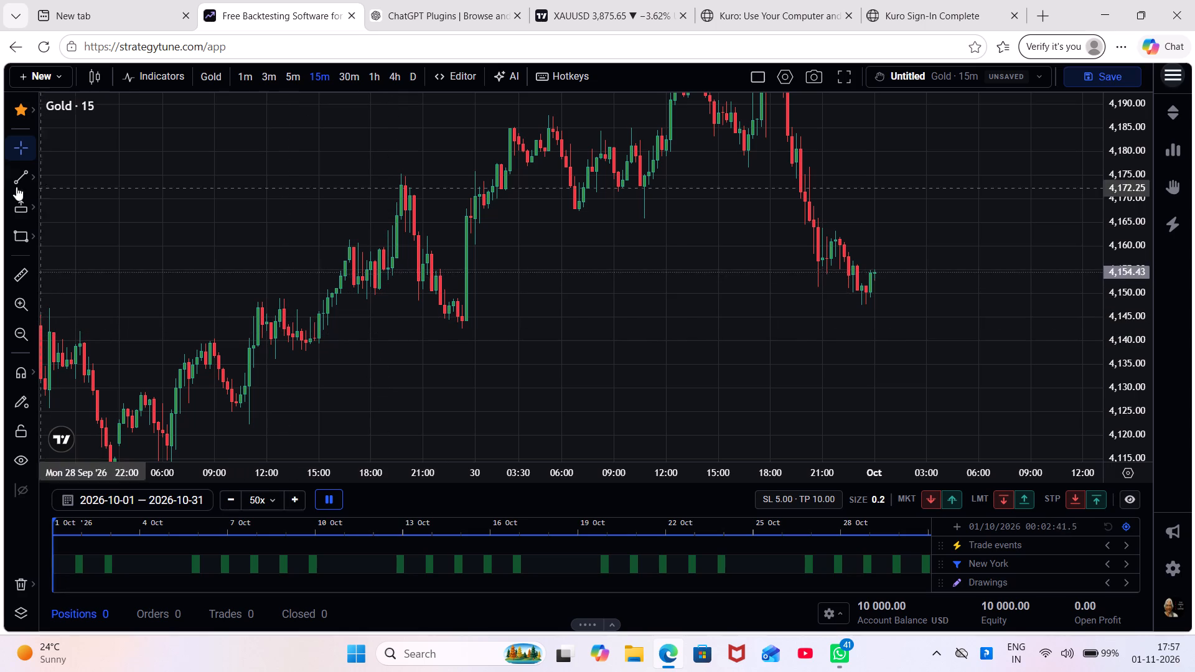
{"action": "left_click", "coordinate": [19, 179]}
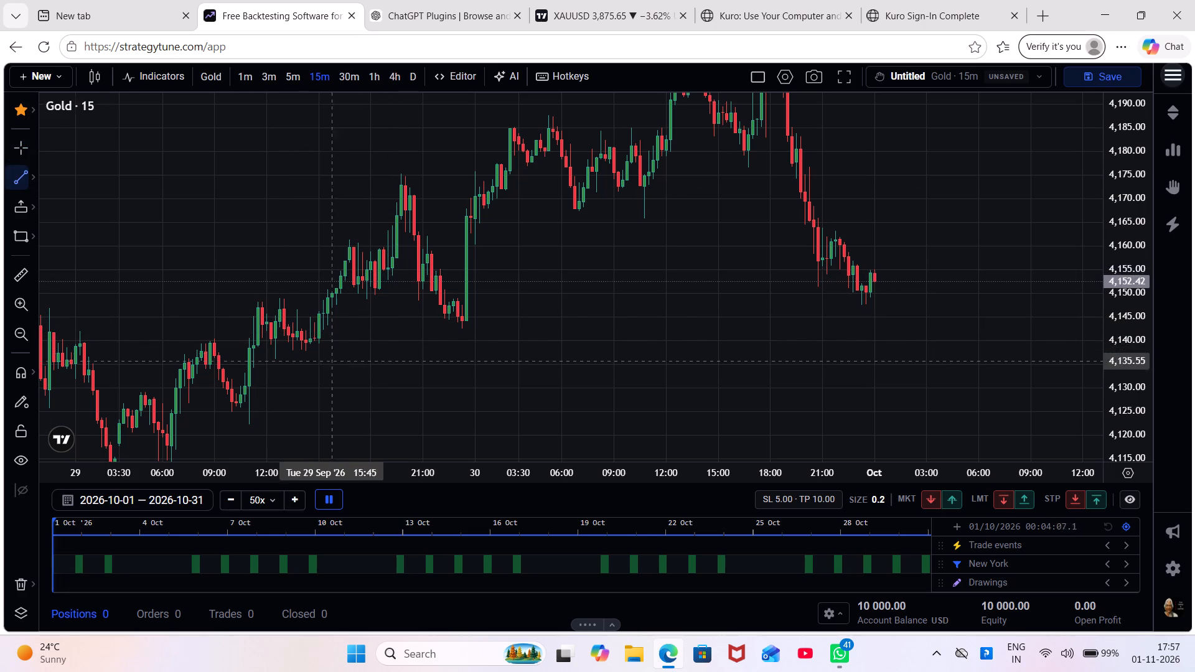
{"action": "left_click", "coordinate": [350, 327]}
{"action": "left_click", "coordinate": [411, 337]}
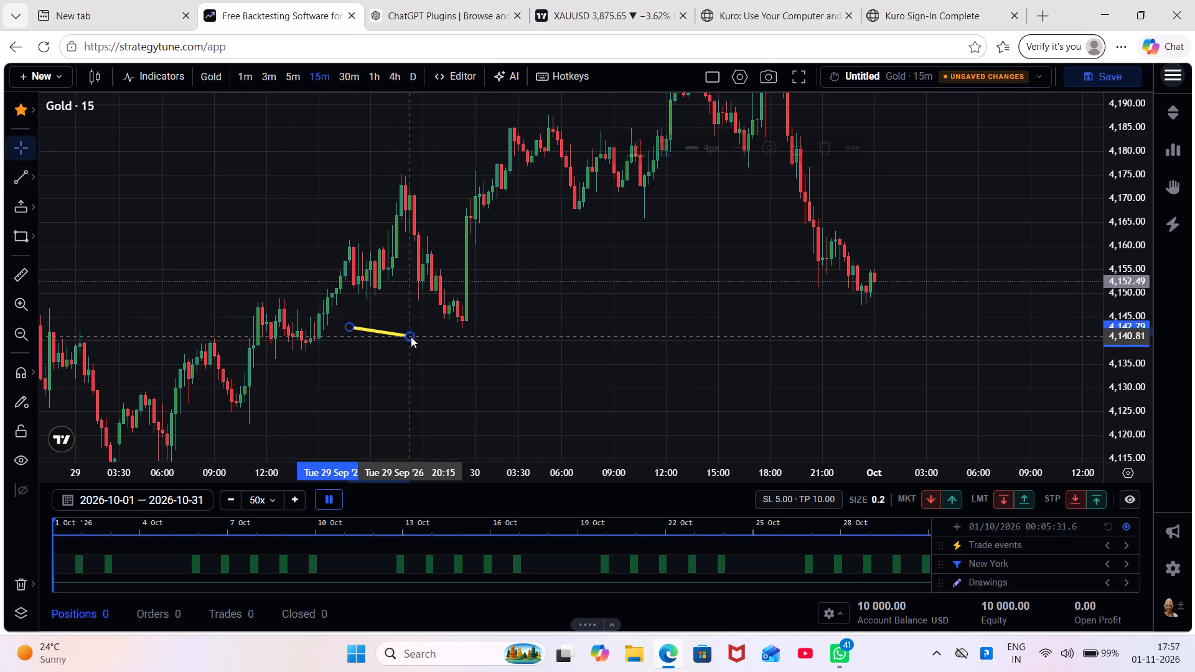
{"action": "left_click_drag", "start_coordinate": [406, 338], "coordinate": [417, 337]}
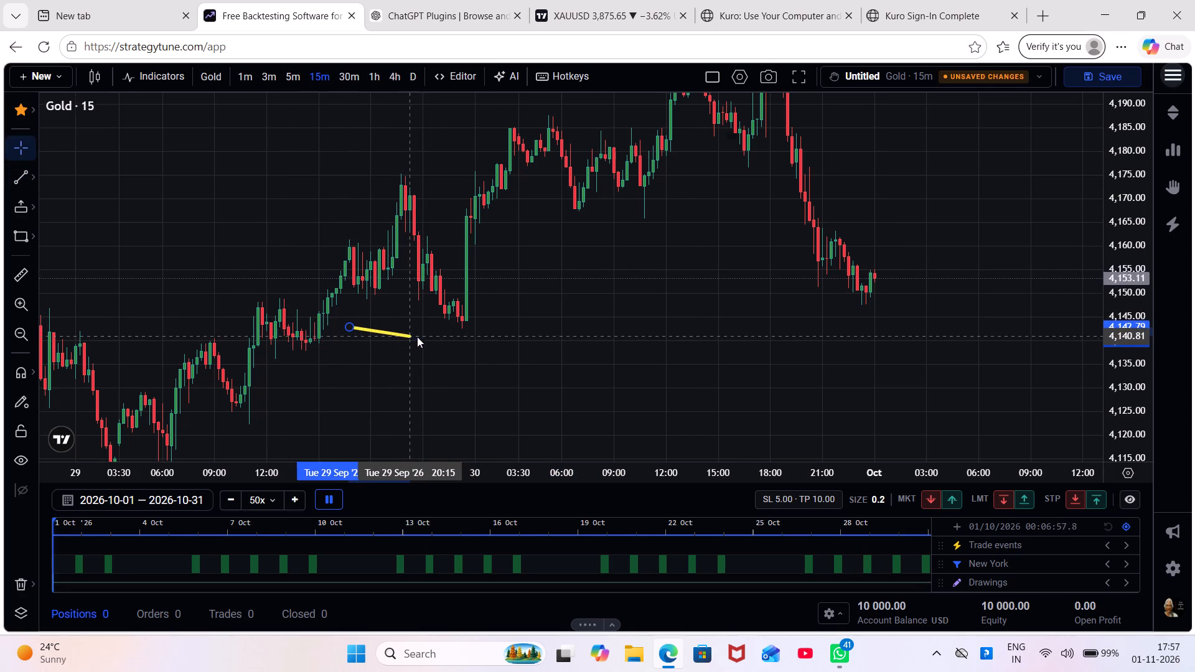
{"action": "left_click_drag", "start_coordinate": [417, 337], "coordinate": [984, 324]}
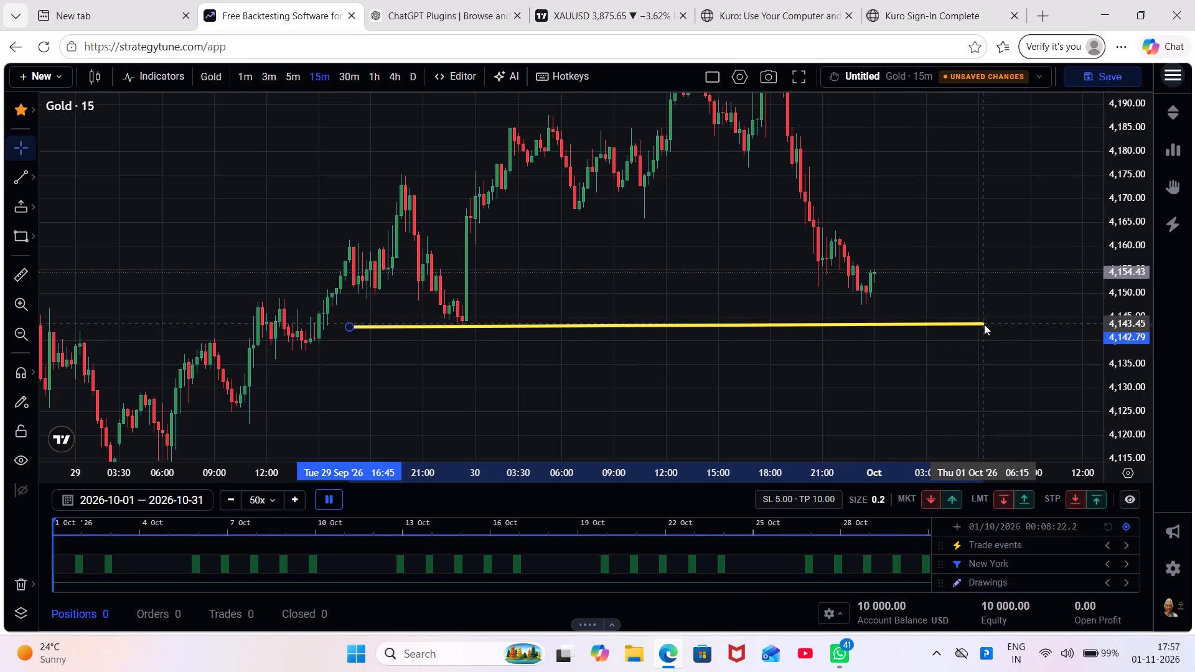
{"action": "left_click_drag", "start_coordinate": [984, 324], "coordinate": [986, 328]}
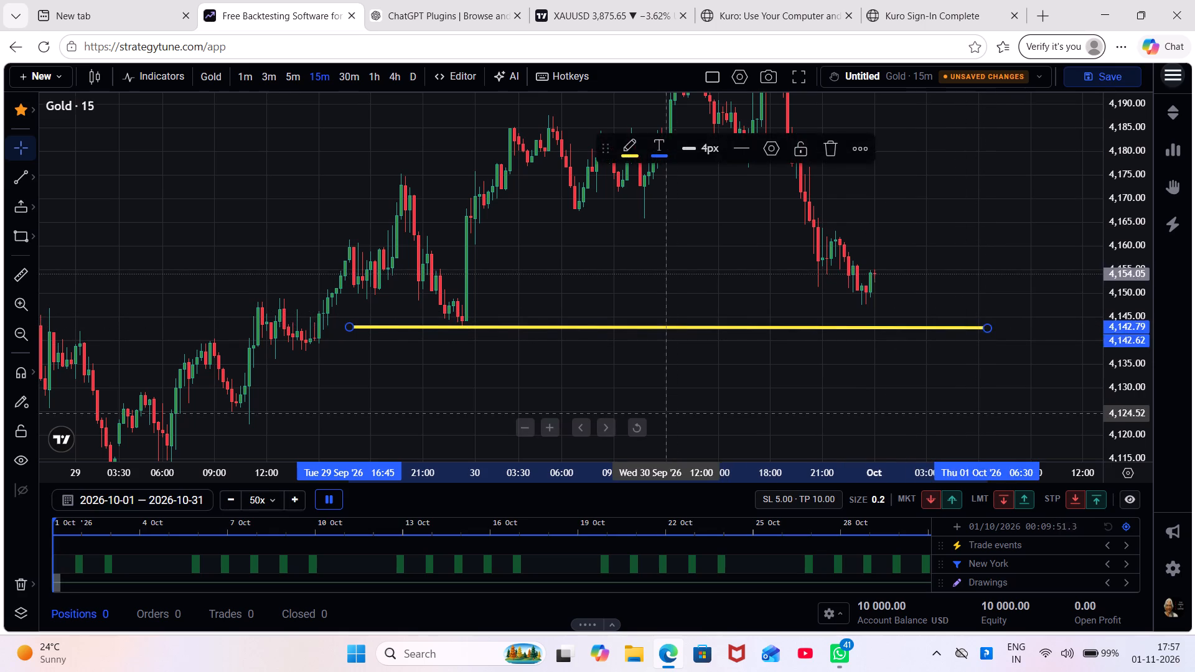
{"action": "left_click", "coordinate": [664, 413]}
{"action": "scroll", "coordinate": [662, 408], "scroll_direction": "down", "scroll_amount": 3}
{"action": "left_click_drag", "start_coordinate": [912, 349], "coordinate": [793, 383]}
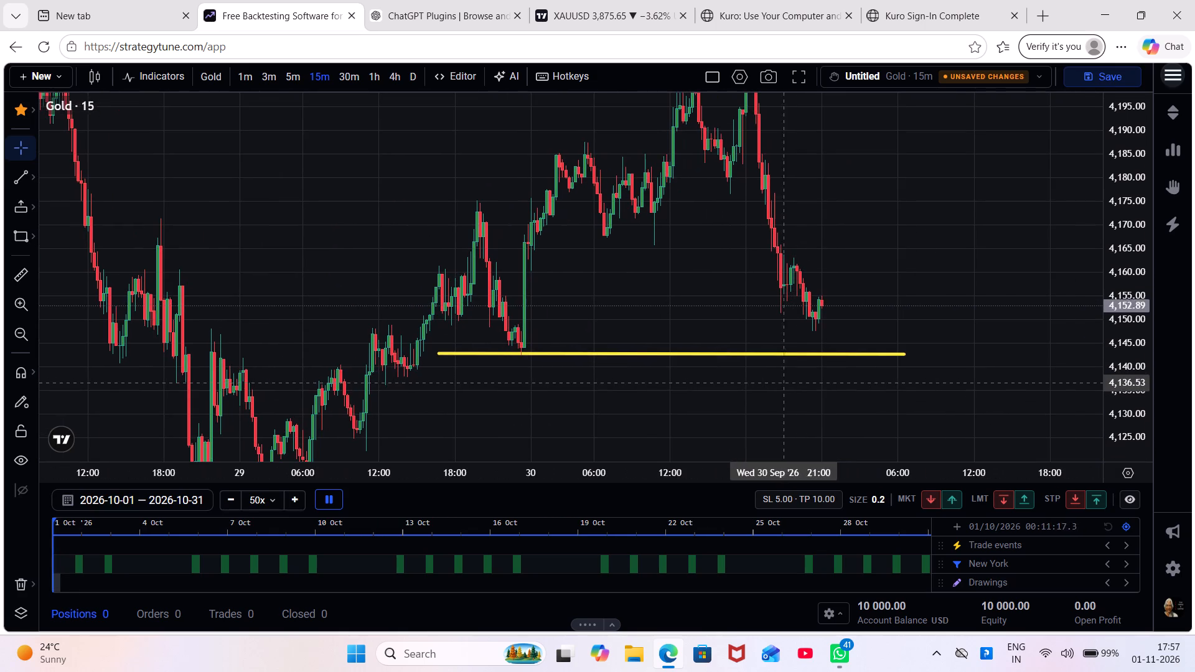
Examine the 15-minute Gold candles around the yellow trend line near the 1 October session start, using full screen for an overview.
{"action": "scroll", "coordinate": [1121, 385], "scroll_direction": "up", "scroll_amount": 9}
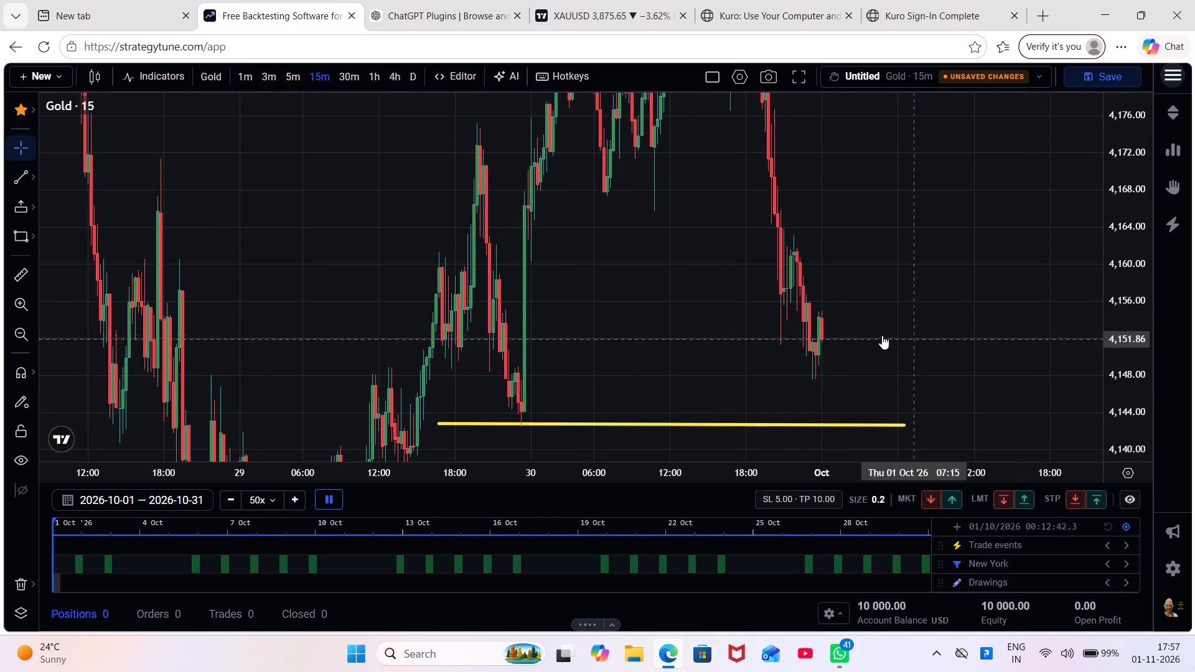
{"action": "scroll", "coordinate": [882, 335], "scroll_direction": "up", "scroll_amount": 4}
{"action": "left_click_drag", "start_coordinate": [823, 335], "coordinate": [820, 258]}
{"action": "scroll", "coordinate": [820, 258], "scroll_direction": "up", "scroll_amount": 2}
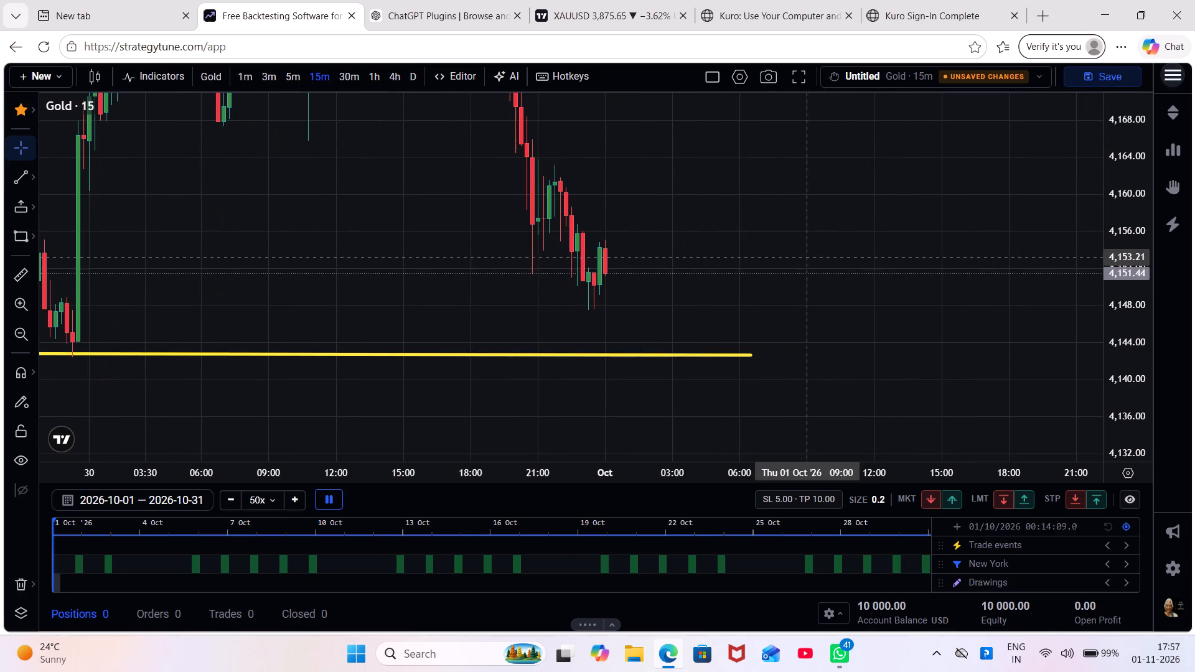
{"action": "left_click_drag", "start_coordinate": [751, 305], "coordinate": [832, 297]}
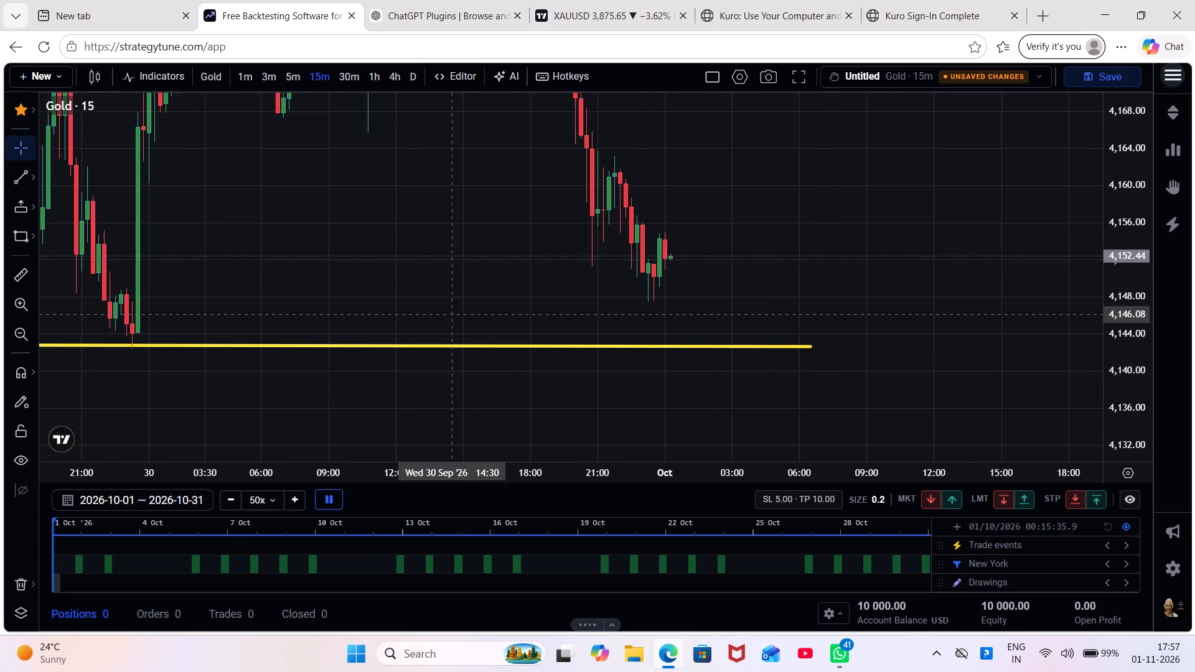
{"action": "left_click_drag", "start_coordinate": [395, 314], "coordinate": [607, 325]}
{"action": "left_click", "coordinate": [790, 82]}
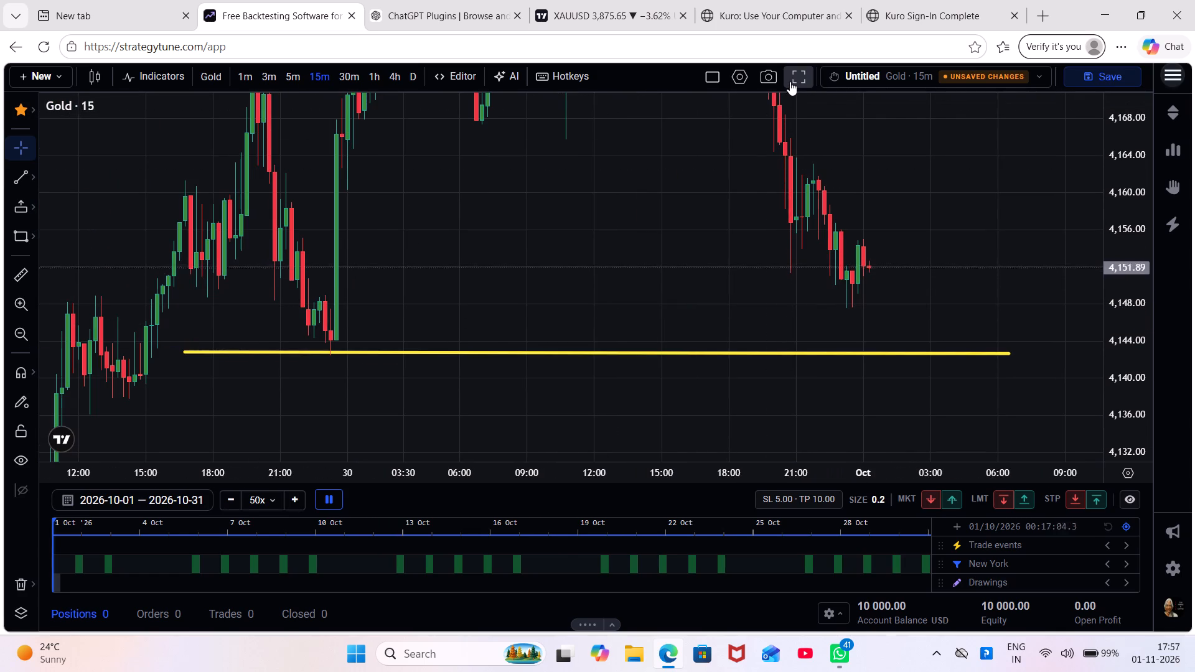
{"action": "left_click_drag", "start_coordinate": [1192, 167], "coordinate": [1184, 446]}
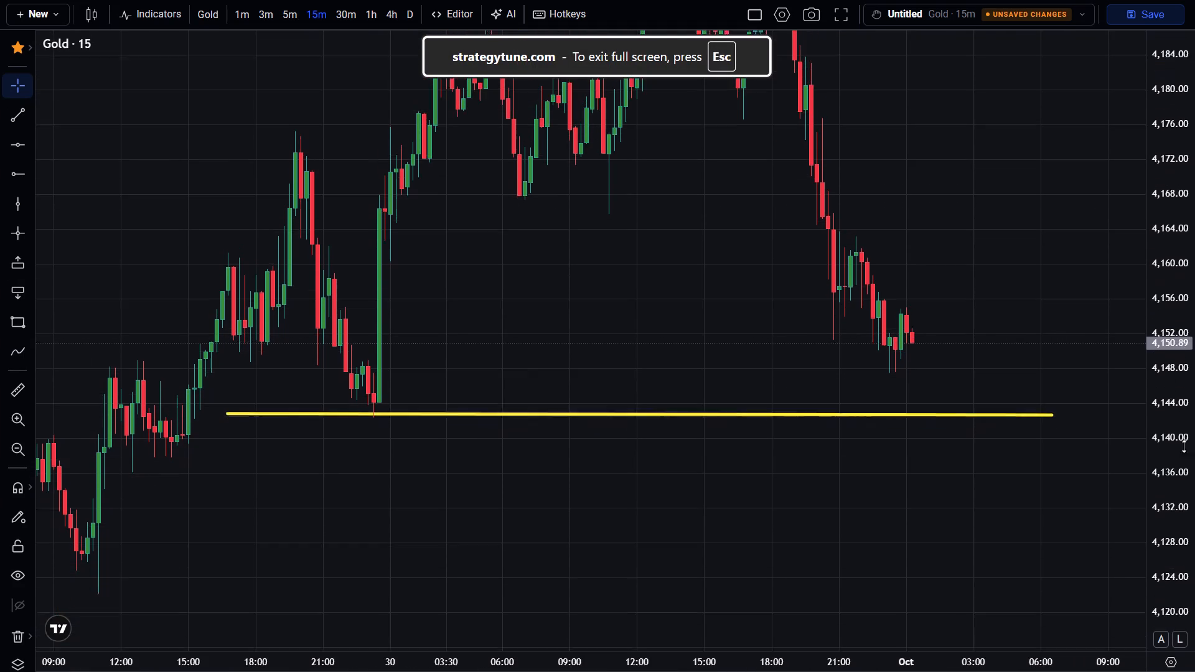
{"action": "left_click_drag", "start_coordinate": [1184, 446], "coordinate": [1168, 609]}
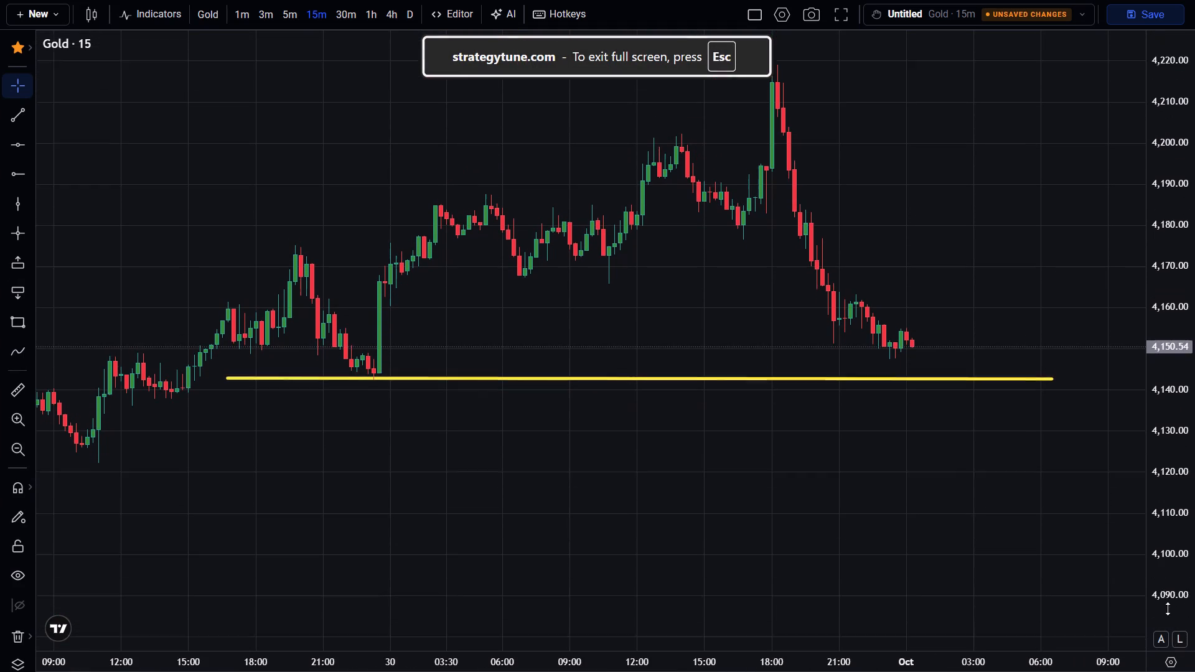
{"action": "left_click_drag", "start_coordinate": [1168, 609], "coordinate": [1168, 607]}
{"action": "scroll", "coordinate": [1006, 599], "scroll_direction": "down", "scroll_amount": 2}
{"action": "scroll", "coordinate": [759, 522], "scroll_direction": "down", "scroll_amount": 3}
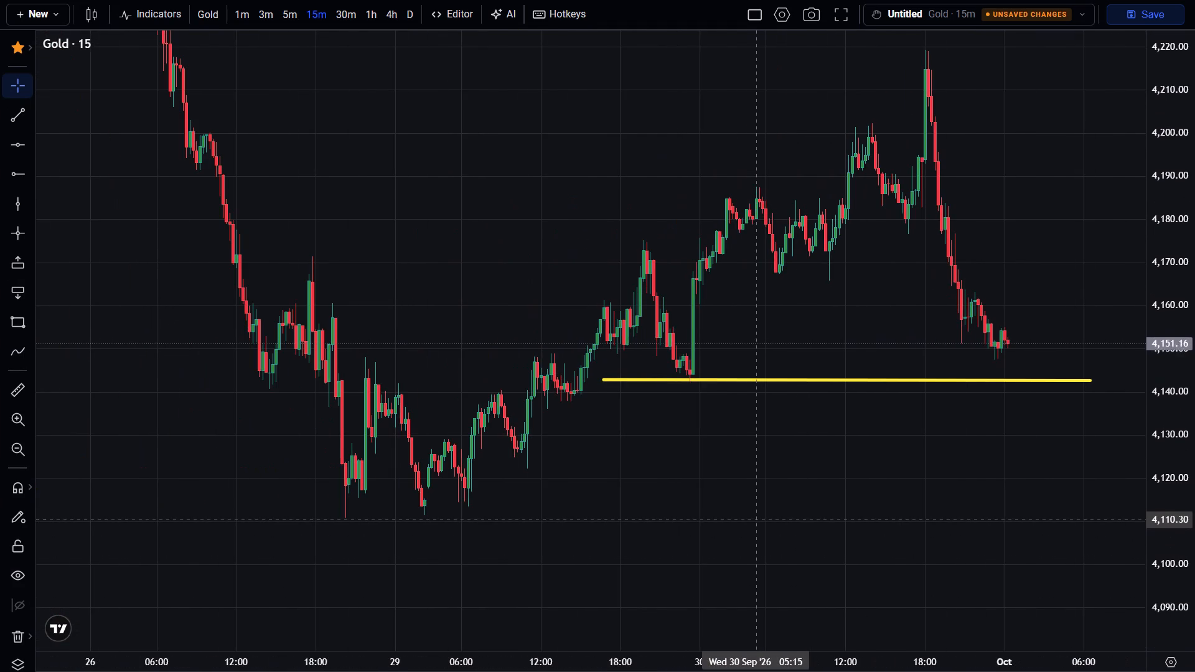
{"action": "scroll", "coordinate": [755, 520], "scroll_direction": "down", "scroll_amount": 1}
{"action": "left_click_drag", "start_coordinate": [745, 517], "coordinate": [665, 497]}
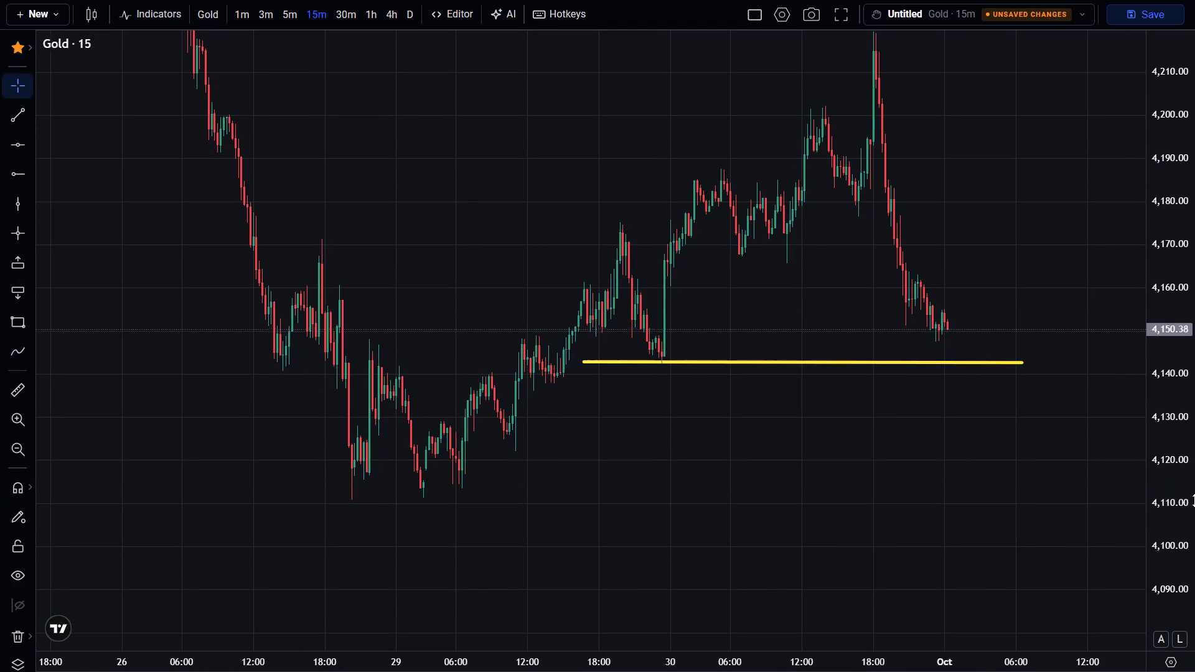
{"action": "scroll", "coordinate": [1194, 497], "scroll_direction": "up", "scroll_amount": 4}
{"action": "scroll", "coordinate": [1095, 516], "scroll_direction": "up", "scroll_amount": 2}
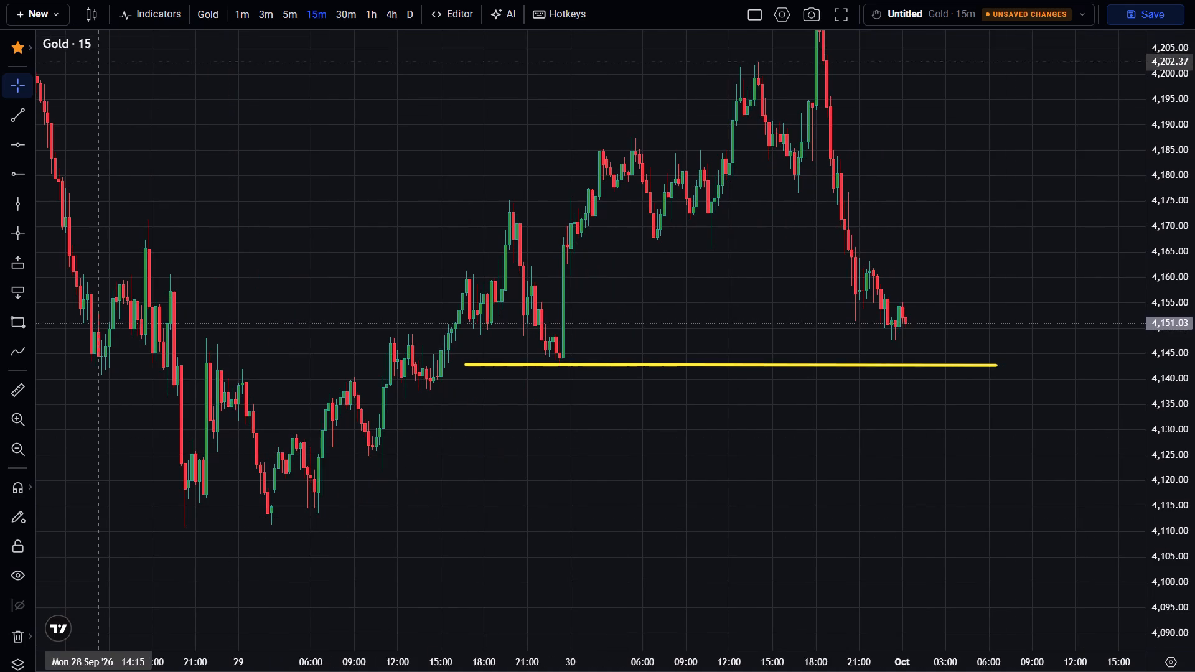
{"action": "key", "text": "Escape"}
{"action": "scroll", "coordinate": [1142, 314], "scroll_direction": "up", "scroll_amount": 8}
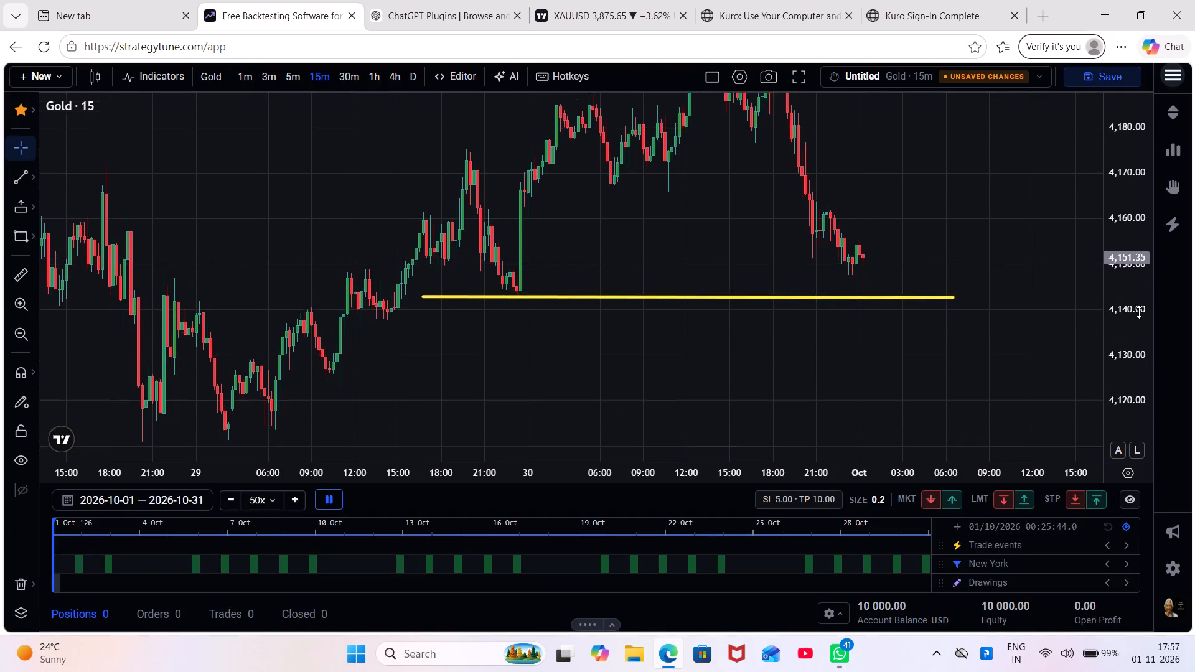
{"action": "scroll", "coordinate": [1139, 312], "scroll_direction": "up", "scroll_amount": 10}
{"action": "scroll", "coordinate": [1030, 318], "scroll_direction": "up", "scroll_amount": 3}
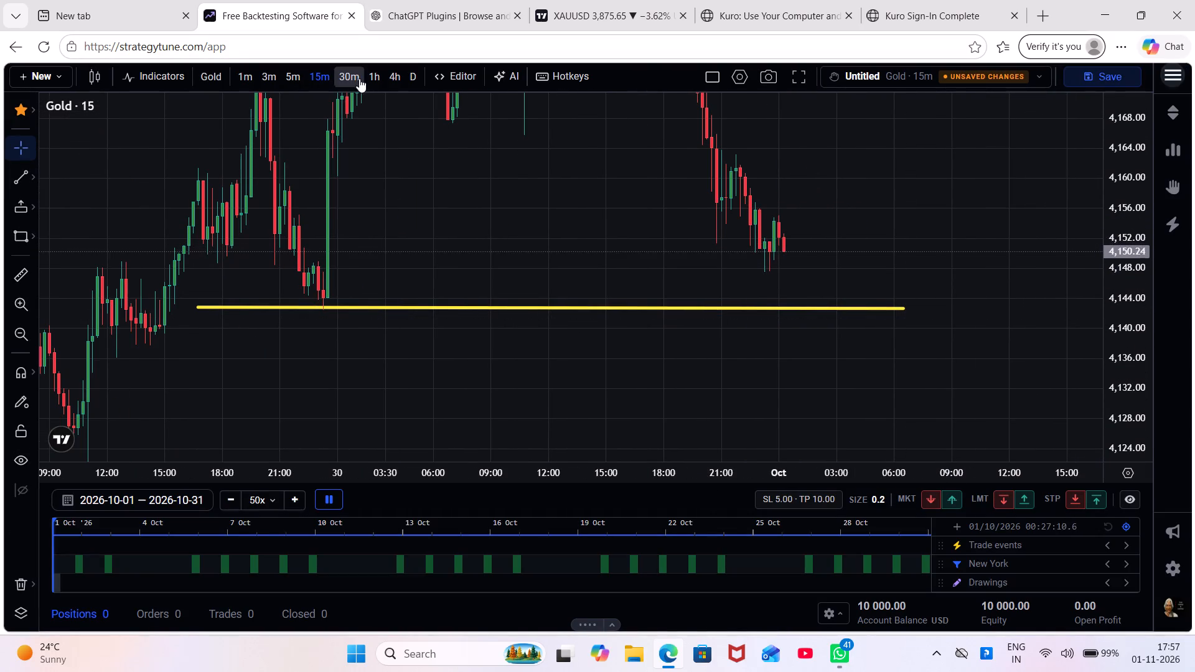
Switch the Gold chart to the daily timeframe, compress the price scale, and show the chart full screen.
{"action": "left_click", "coordinate": [411, 80]}
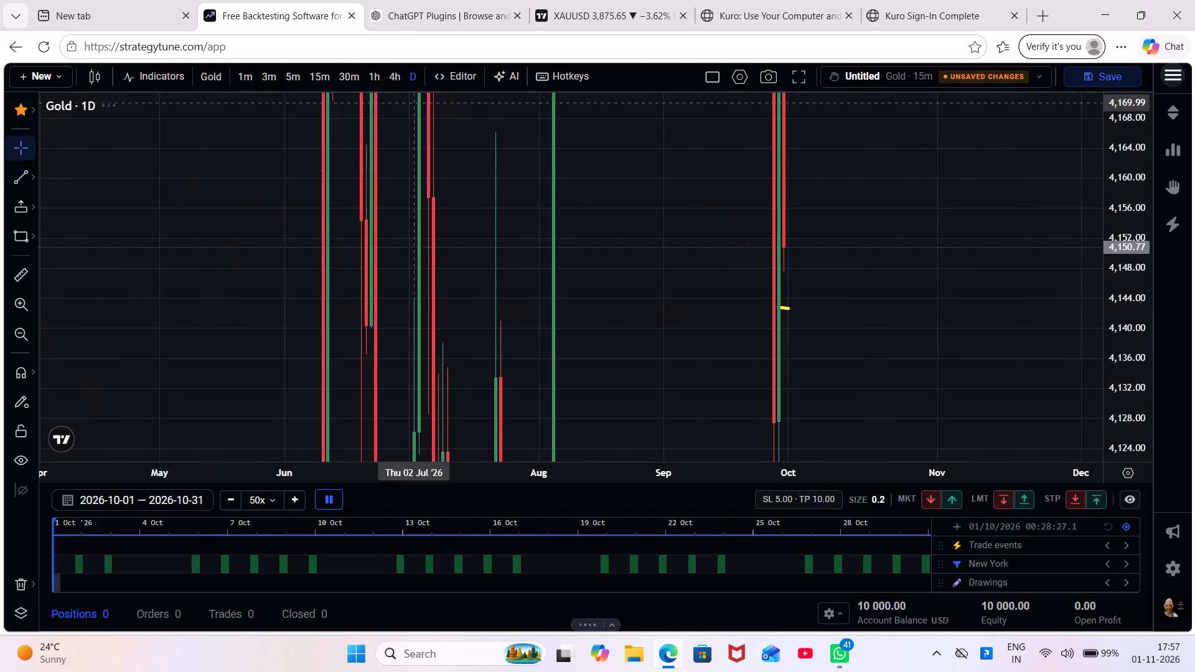
{"action": "left_click_drag", "start_coordinate": [1141, 193], "coordinate": [1142, 541]}
{"action": "scroll", "coordinate": [956, 394], "scroll_direction": "up", "scroll_amount": 3}
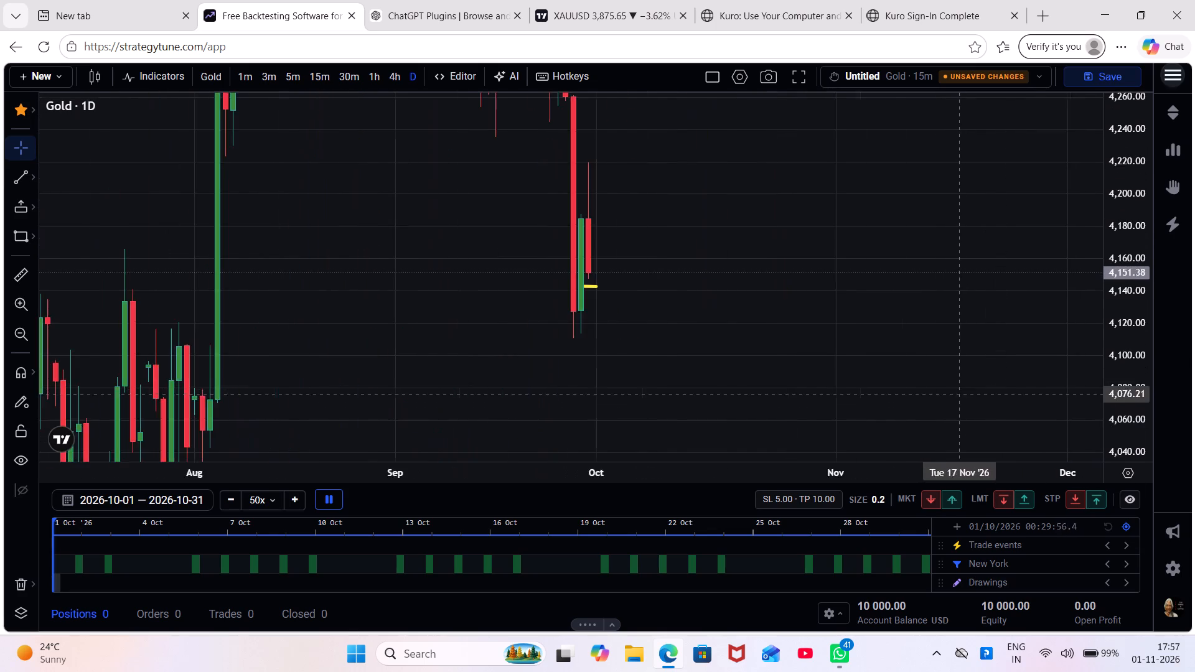
{"action": "scroll", "coordinate": [954, 390], "scroll_direction": "up", "scroll_amount": 5}
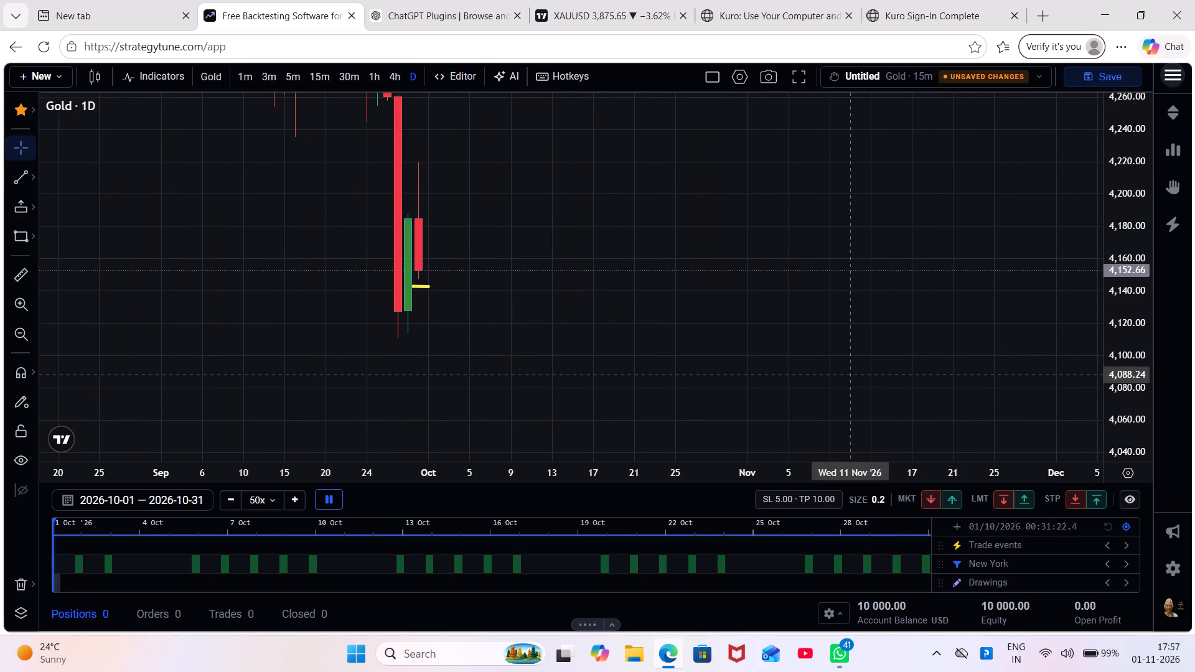
{"action": "left_click_drag", "start_coordinate": [1140, 195], "coordinate": [1131, 414]}
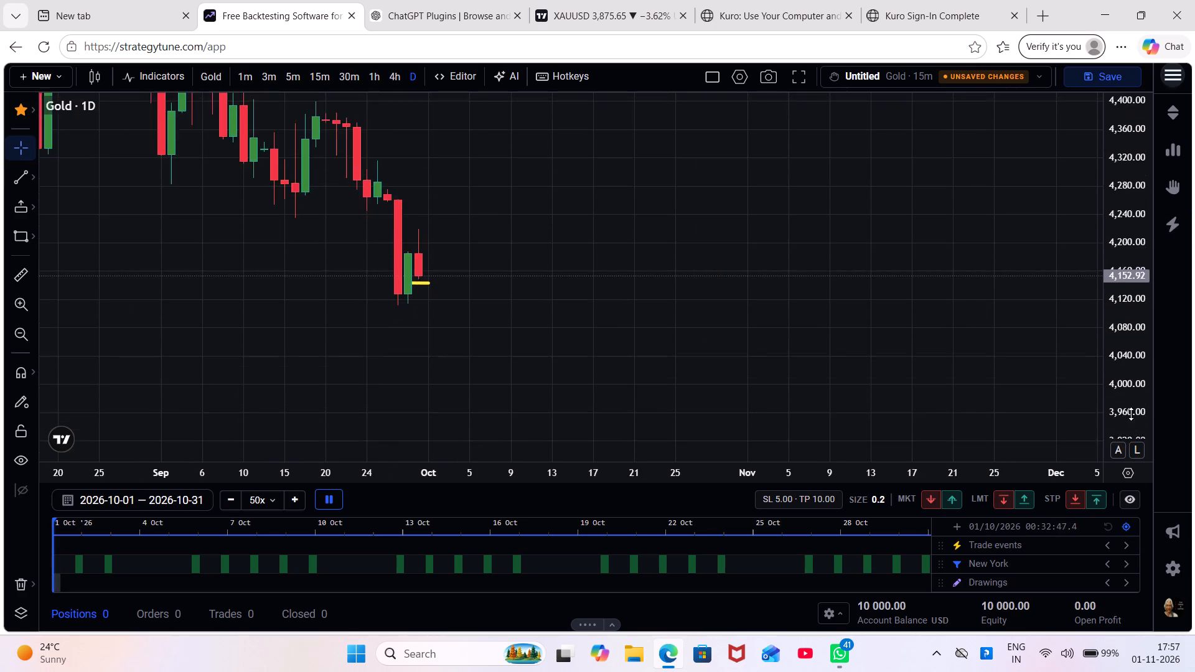
{"action": "left_click_drag", "start_coordinate": [1131, 414], "coordinate": [1115, 459]}
{"action": "scroll", "coordinate": [637, 362], "scroll_direction": "down", "scroll_amount": 6}
{"action": "left_click", "coordinate": [806, 82]}
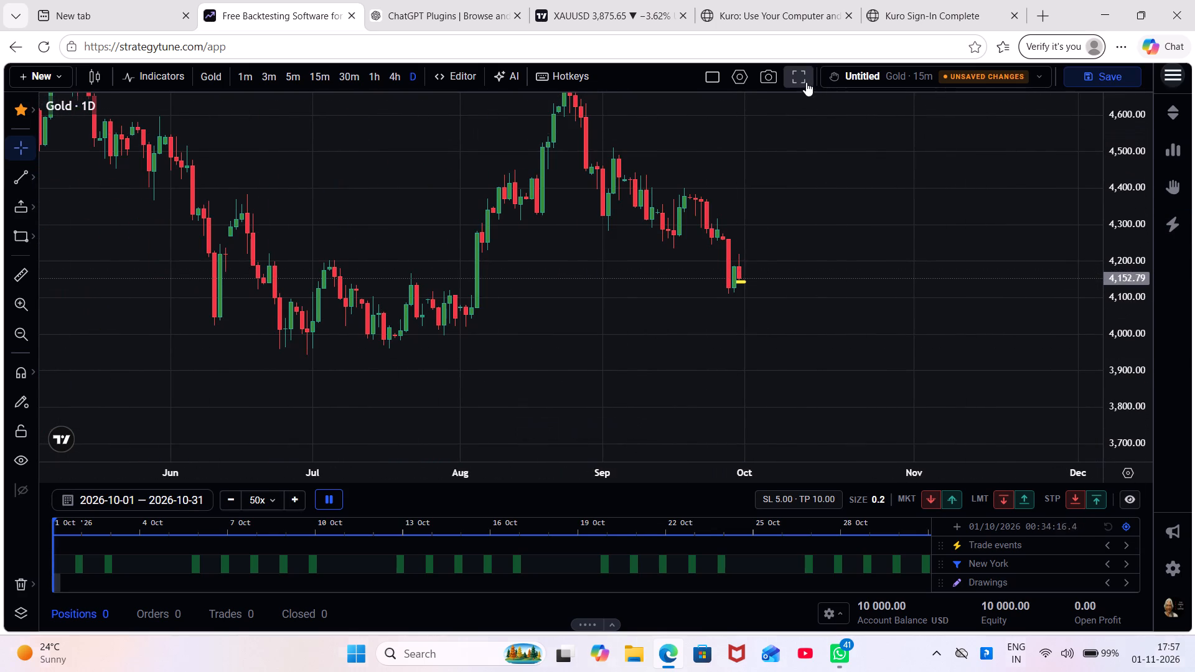
Examine the daily Gold price structure from the June and July lows through the September decline.
{"action": "scroll", "coordinate": [918, 210], "scroll_direction": "down", "scroll_amount": 2}
{"action": "scroll", "coordinate": [877, 296], "scroll_direction": "down", "scroll_amount": 1}
{"action": "scroll", "coordinate": [872, 348], "scroll_direction": "up", "scroll_amount": 3}
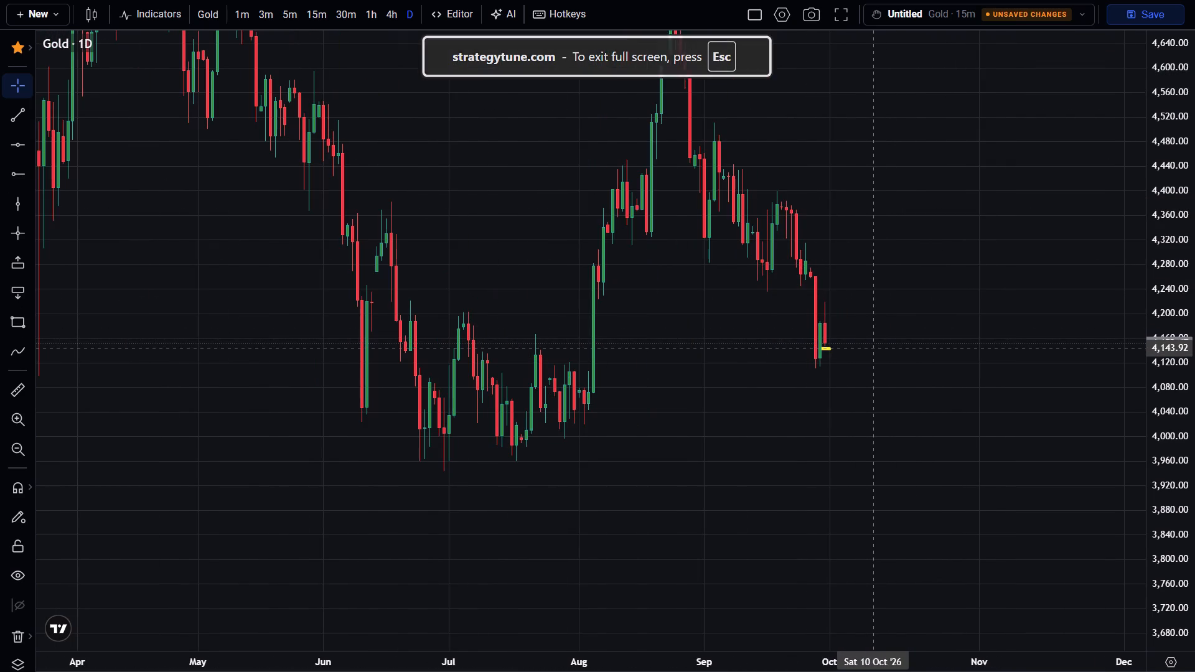
{"action": "scroll", "coordinate": [872, 348], "scroll_direction": "up", "scroll_amount": 1}
{"action": "left_click_drag", "start_coordinate": [751, 407], "coordinate": [740, 381]}
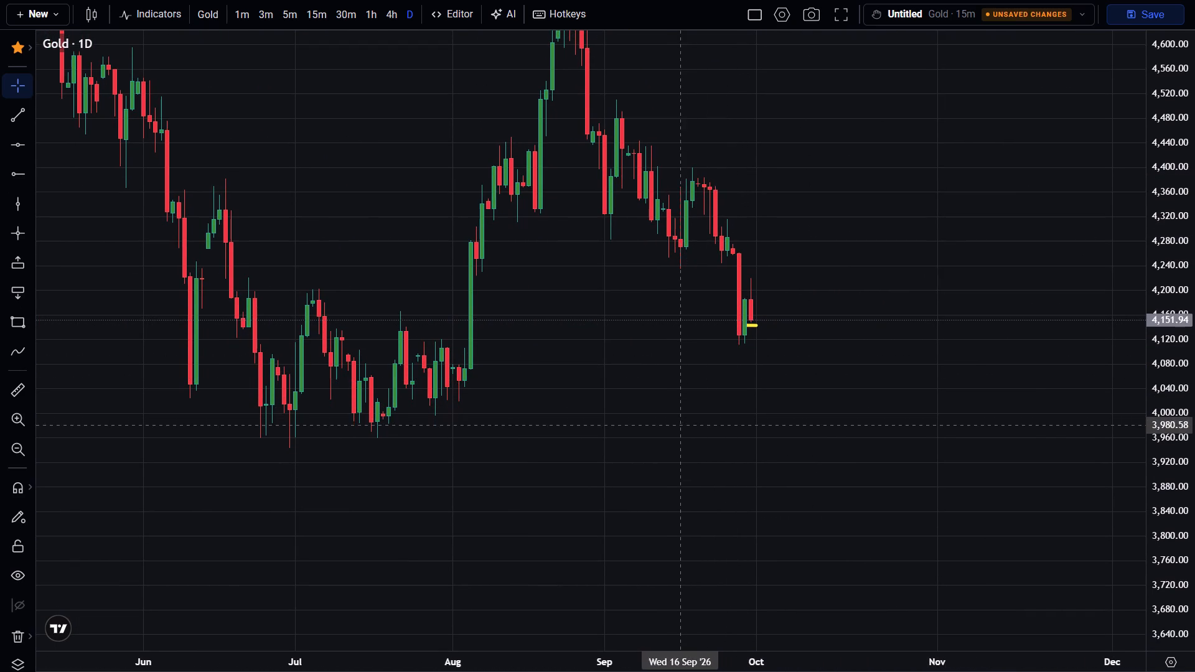
{"action": "scroll", "coordinate": [672, 435], "scroll_direction": "down", "scroll_amount": 6}
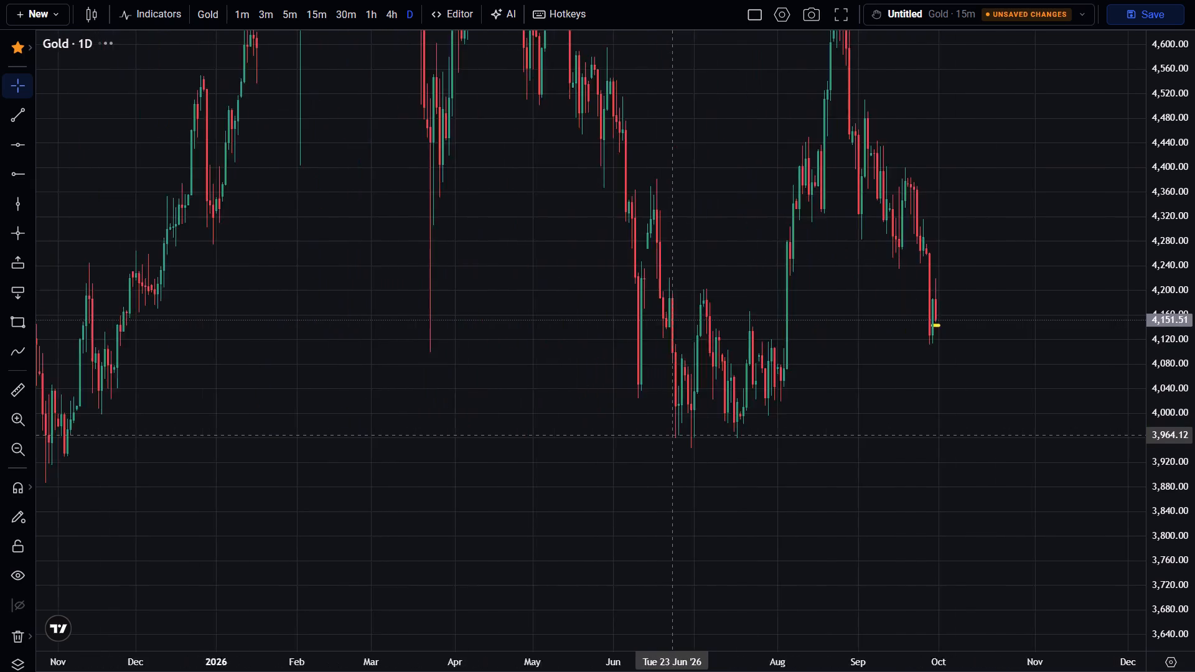
{"action": "scroll", "coordinate": [672, 435], "scroll_direction": "up", "scroll_amount": 9}
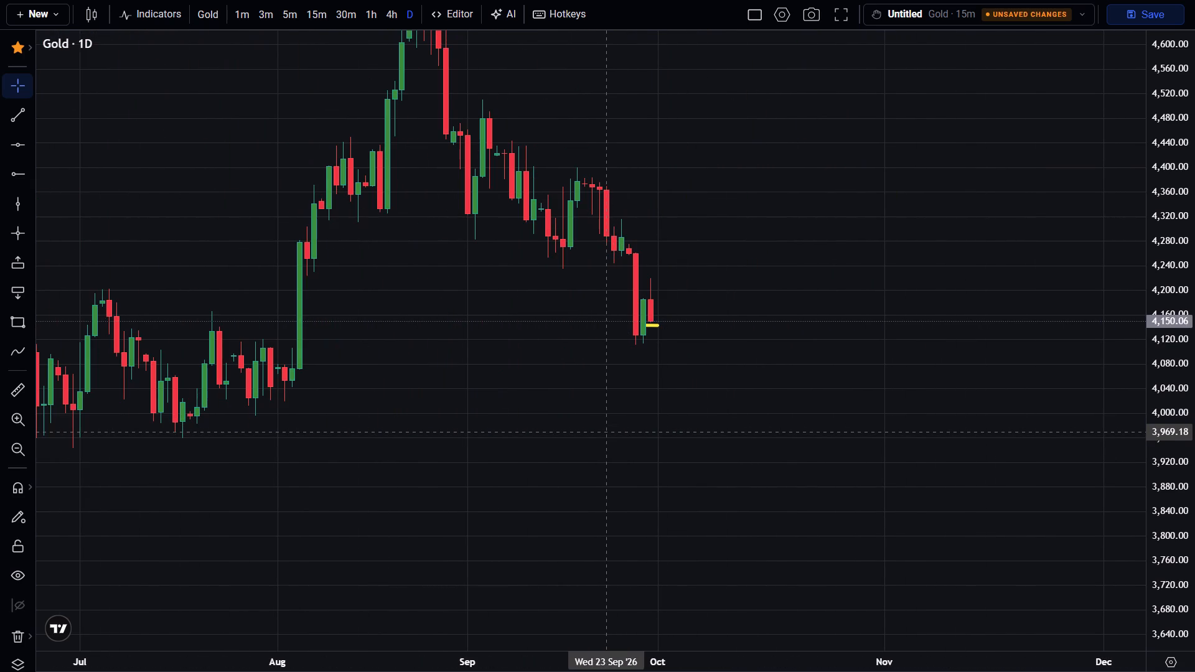
{"action": "scroll", "coordinate": [606, 431], "scroll_direction": "up", "scroll_amount": 1}
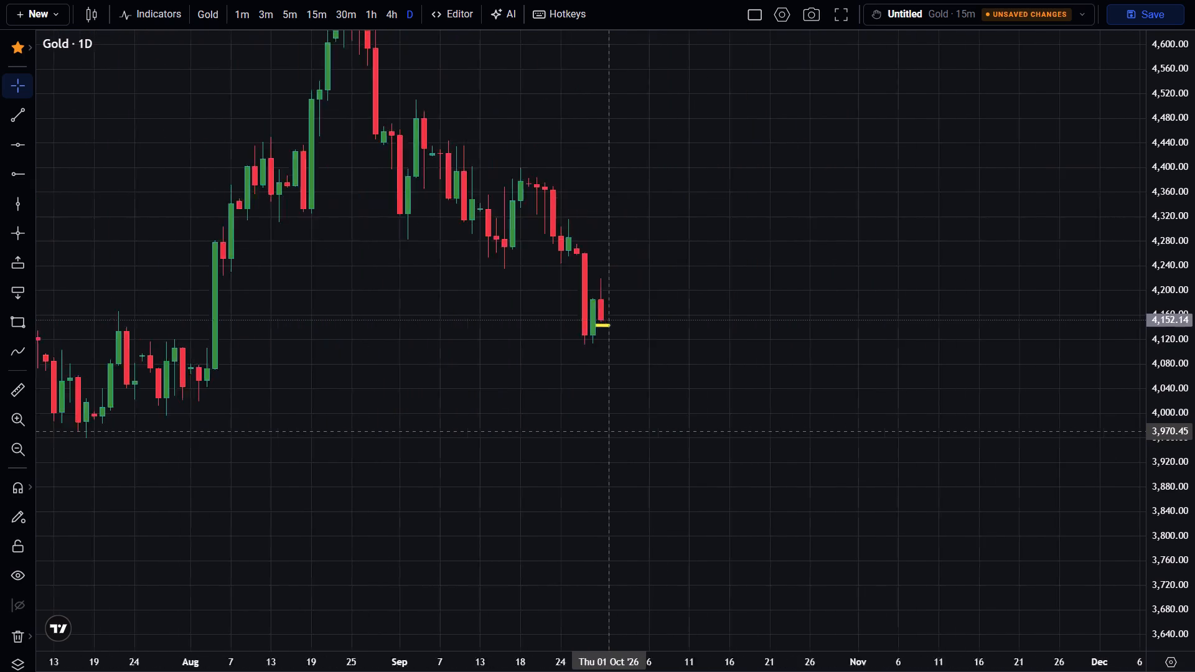
{"action": "scroll", "coordinate": [606, 431], "scroll_direction": "up", "scroll_amount": 2}
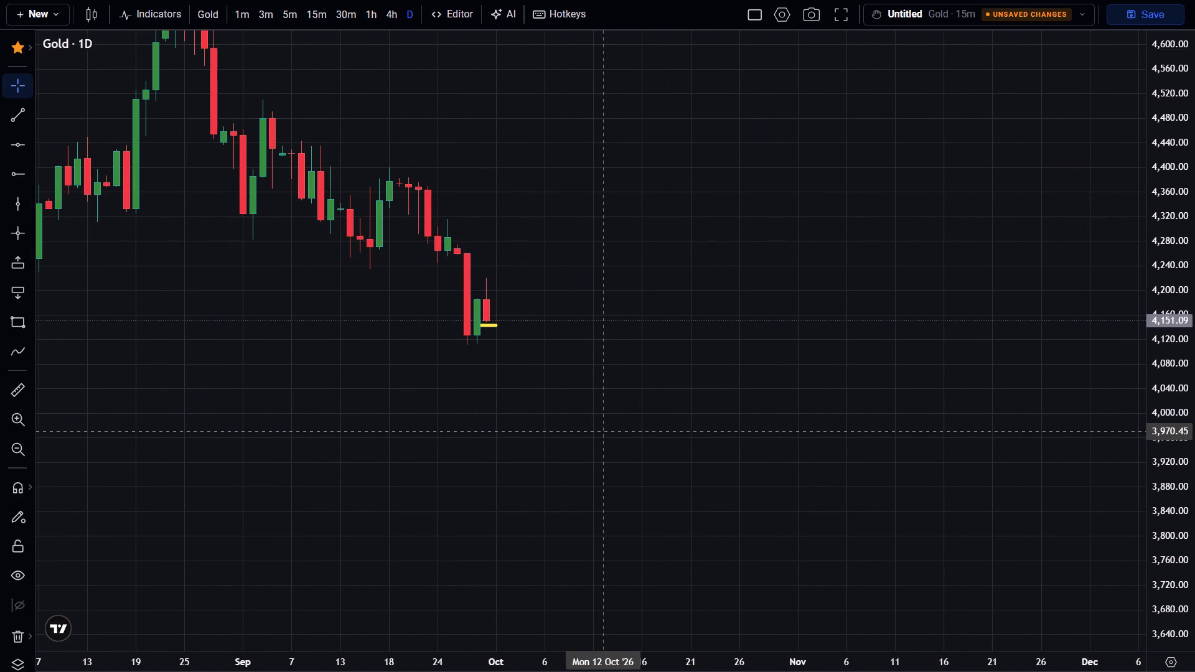
Raise the replay speed several levels so daily candles advance quickly into October, easing it back one level.
{"action": "key", "text": "Up"}
{"action": "key", "text": "Up"}
{"action": "key", "text": "Up"}
{"action": "key", "text": "Up"}
{"action": "key", "text": "Up"}
{"action": "key", "text": "Up"}
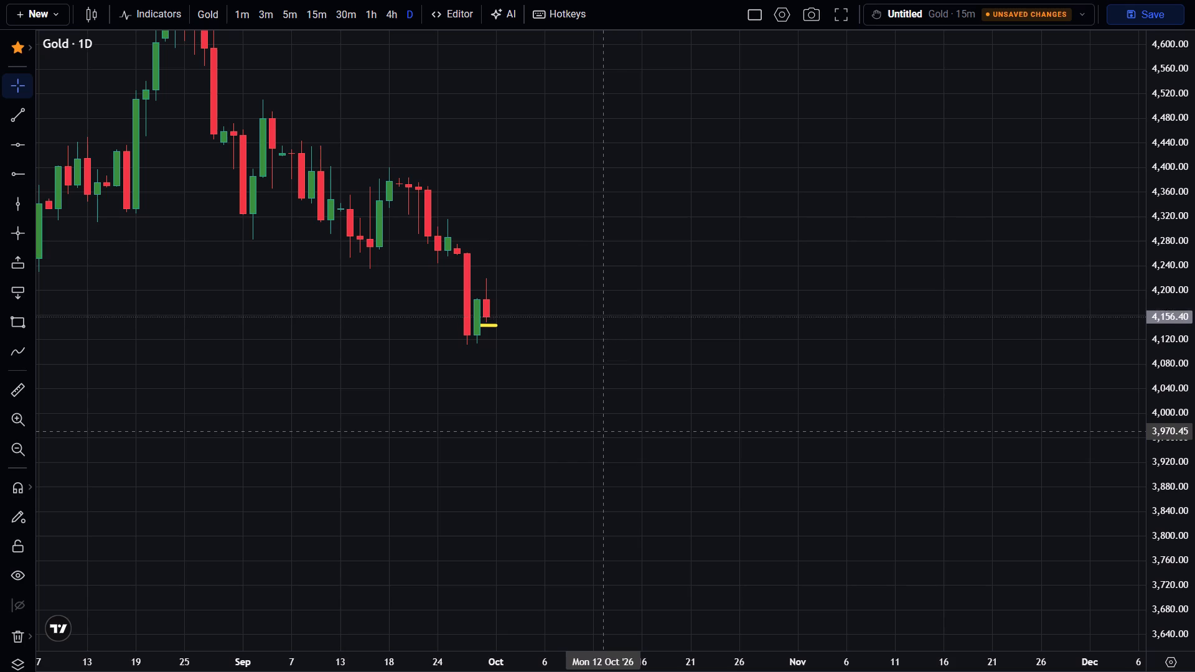
{"action": "key", "text": "Up"}
{"action": "key", "text": "Up"}
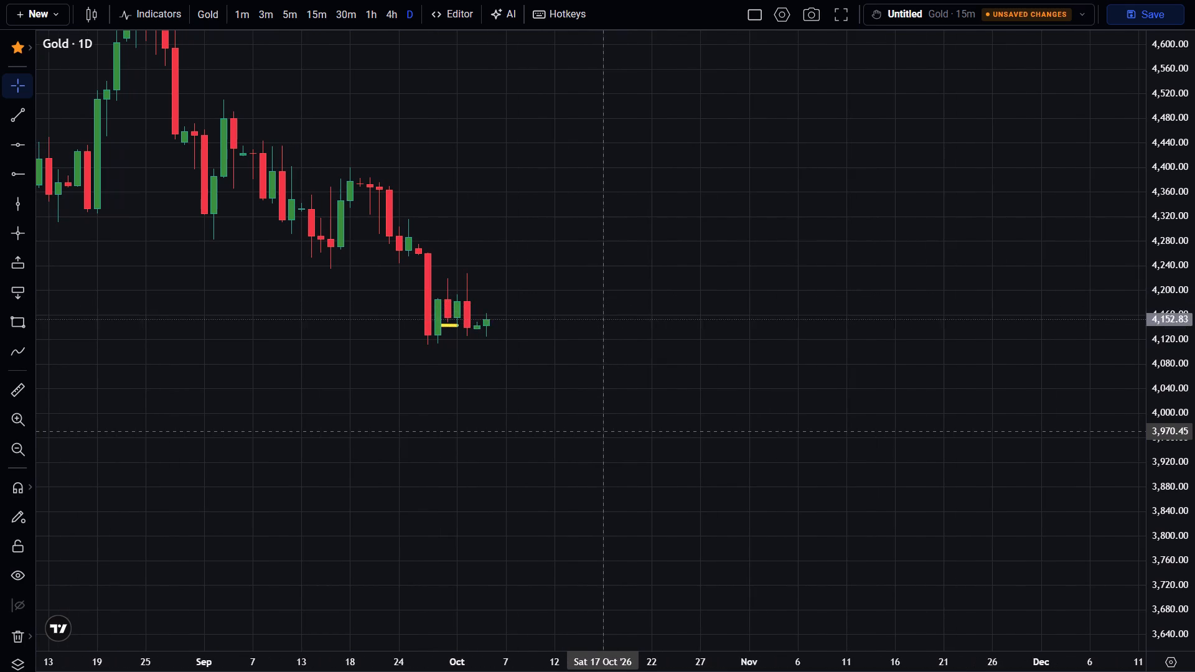
{"action": "key", "text": "Down"}
Follow the replayed daily candles through the third week of October, comparing price with the June and July lows.
{"action": "scroll", "coordinate": [599, 431], "scroll_direction": "down", "scroll_amount": 3}
{"action": "left_click_drag", "start_coordinate": [584, 429], "coordinate": [599, 424]}
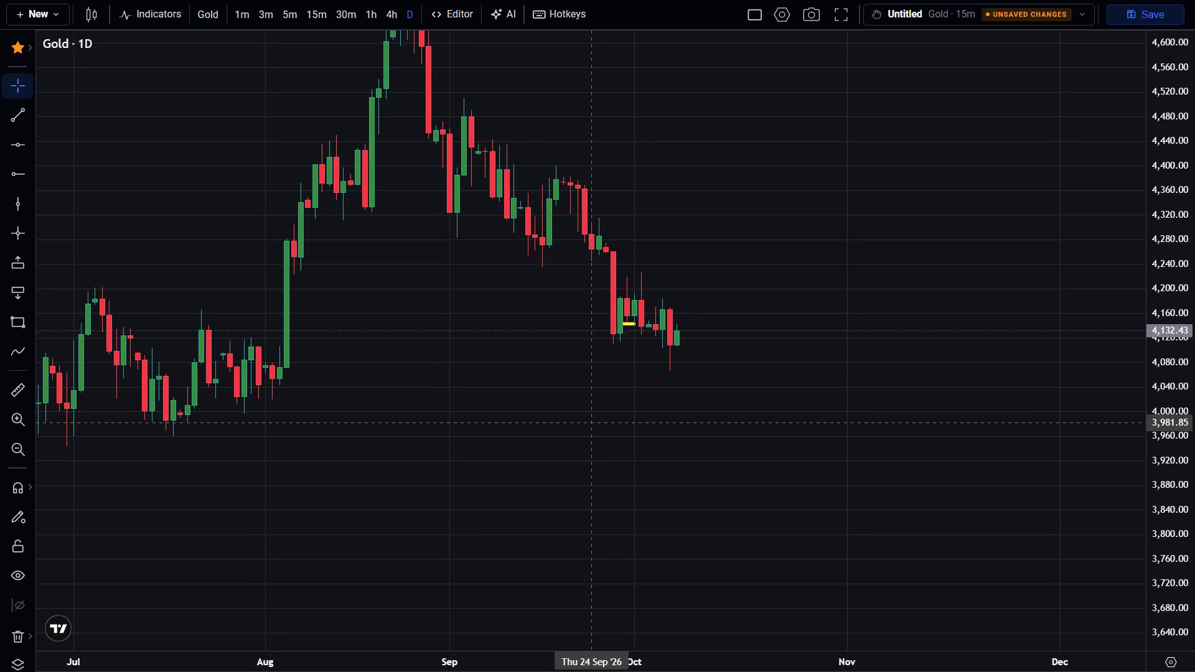
{"action": "scroll", "coordinate": [594, 422], "scroll_direction": "down", "scroll_amount": 2}
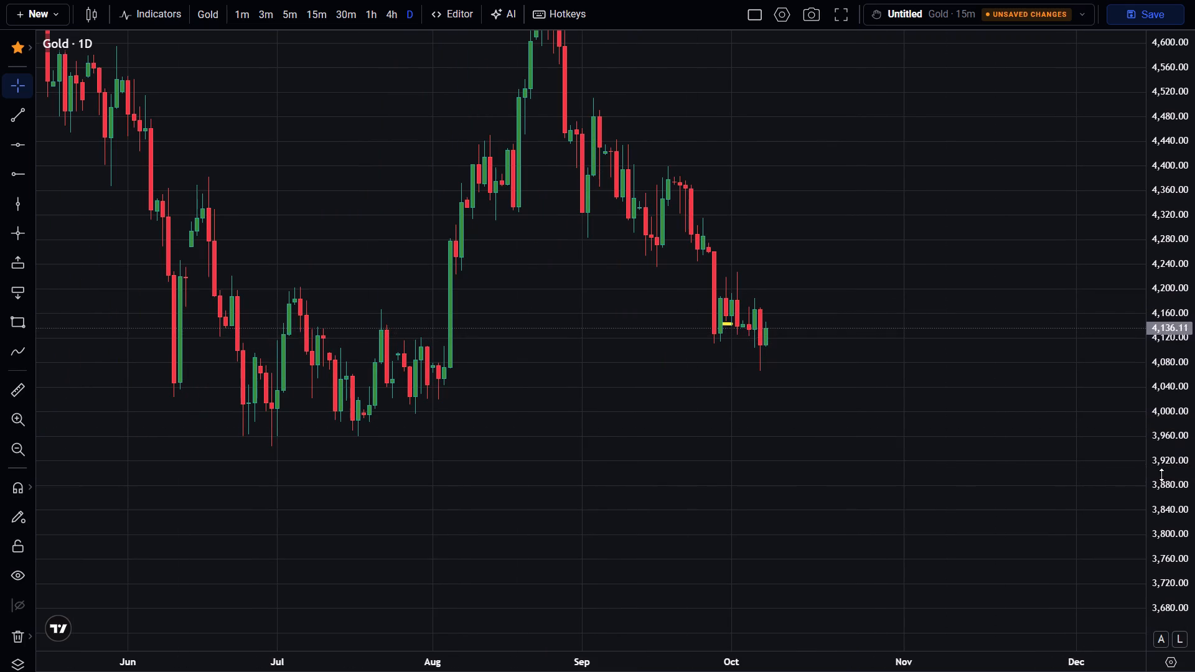
{"action": "scroll", "coordinate": [1155, 477], "scroll_direction": "up", "scroll_amount": 4}
{"action": "scroll", "coordinate": [685, 498], "scroll_direction": "up", "scroll_amount": 2}
{"action": "scroll", "coordinate": [544, 491], "scroll_direction": "down", "scroll_amount": 3}
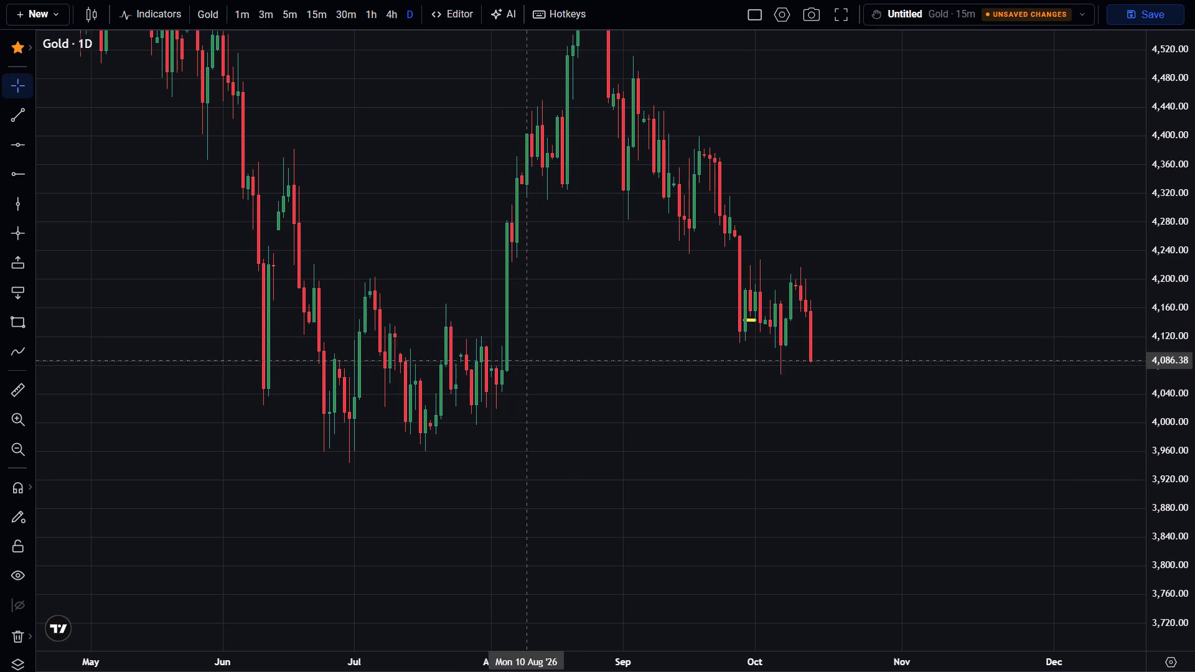
{"action": "left_click_drag", "start_coordinate": [673, 457], "coordinate": [655, 386]}
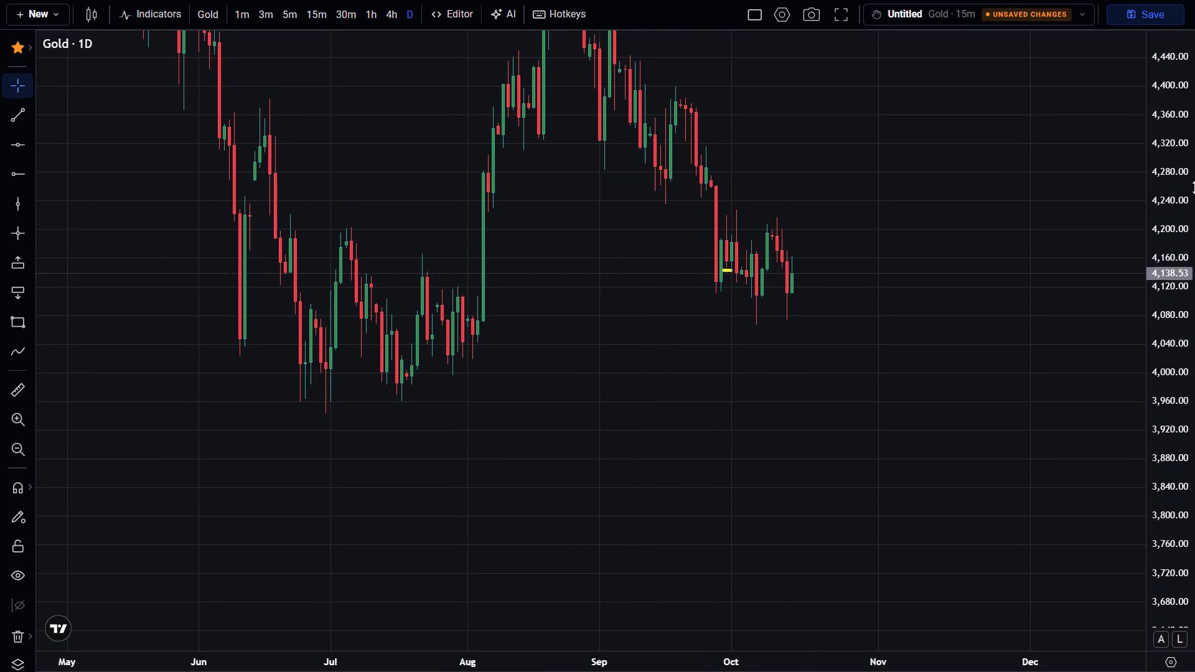
{"action": "left_click_drag", "start_coordinate": [1181, 182], "coordinate": [1184, 378]}
{"action": "scroll", "coordinate": [257, 323], "scroll_direction": "down", "scroll_amount": 2}
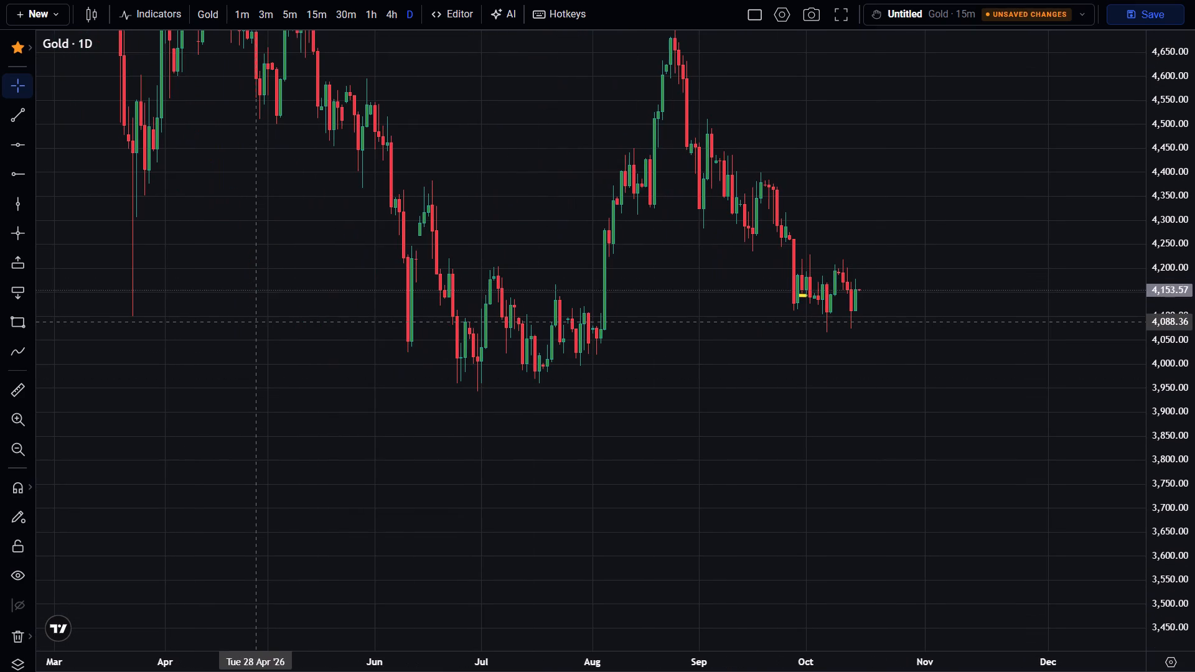
{"action": "scroll", "coordinate": [256, 322], "scroll_direction": "up", "scroll_amount": 1}
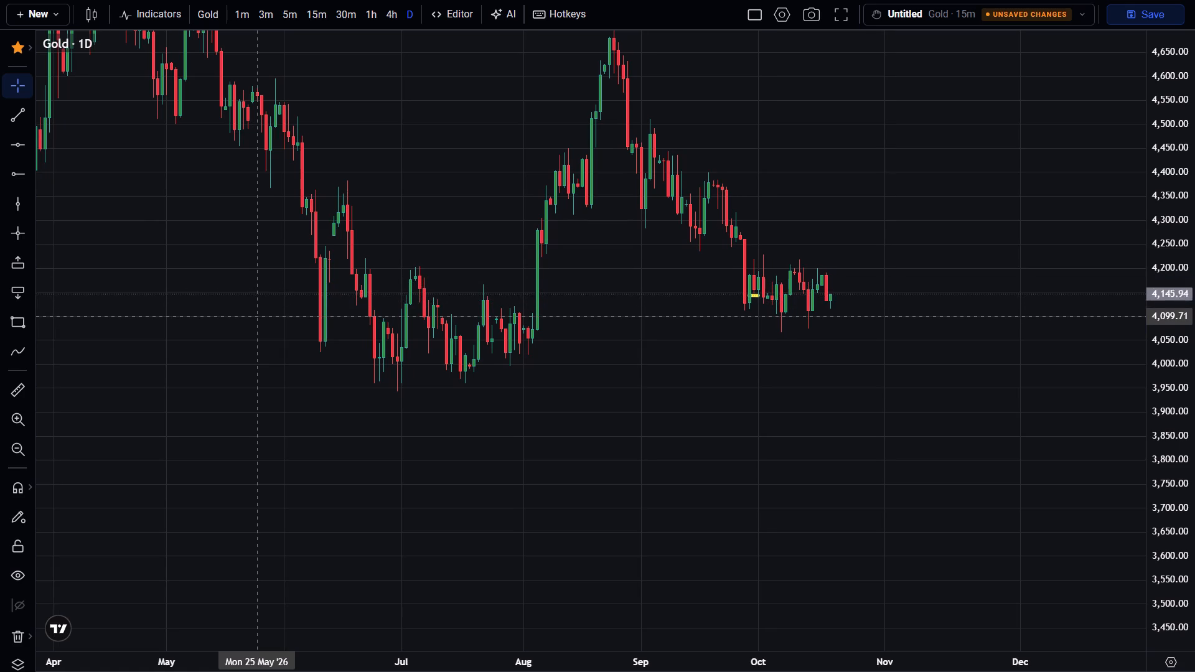
{"action": "scroll", "coordinate": [251, 314], "scroll_direction": "up", "scroll_amount": 1}
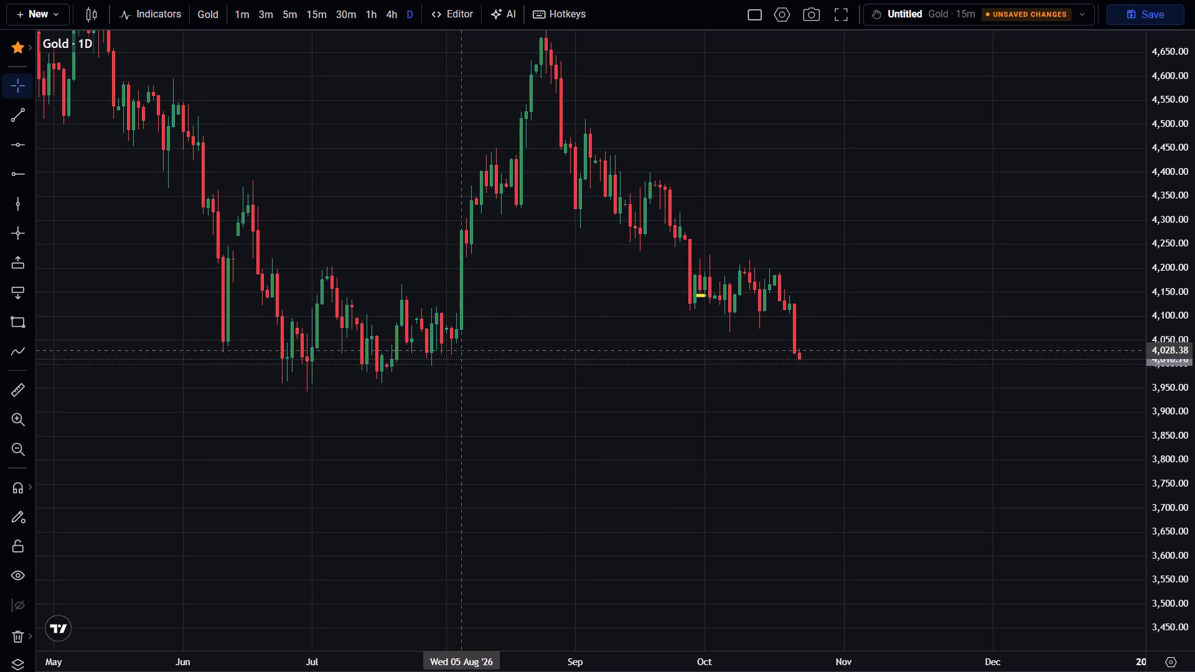
Lower the replay speed by two levels to slow the daily candles after the October drop.
{"action": "key", "text": "Down"}
{"action": "key", "text": "Down"}
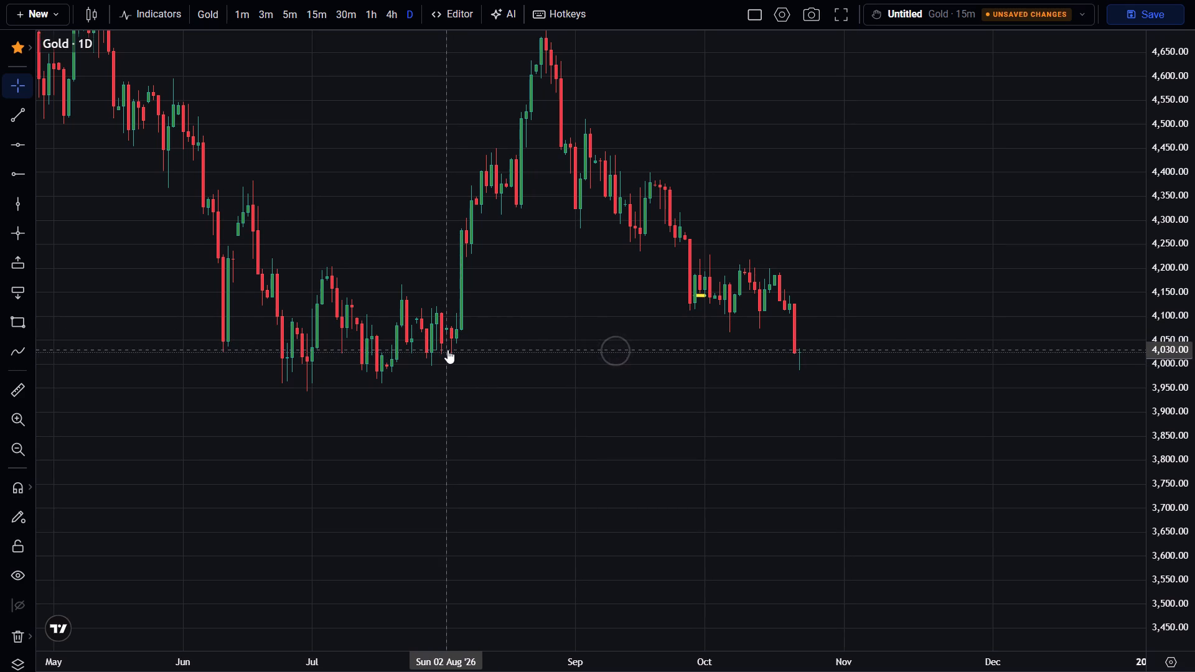
Draw a horizontal ray at about 4,020 on the daily Gold chart, starting from the early-July candles.
{"action": "left_click", "coordinate": [0, 167]}
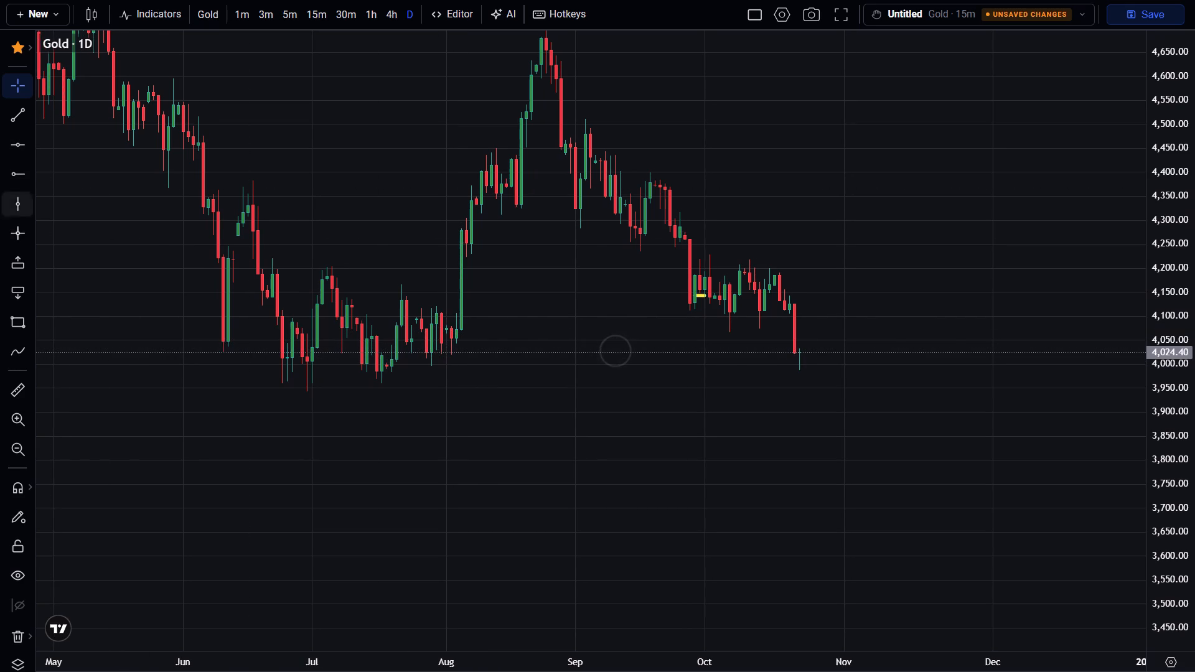
{"action": "left_click", "coordinate": [30, 169]}
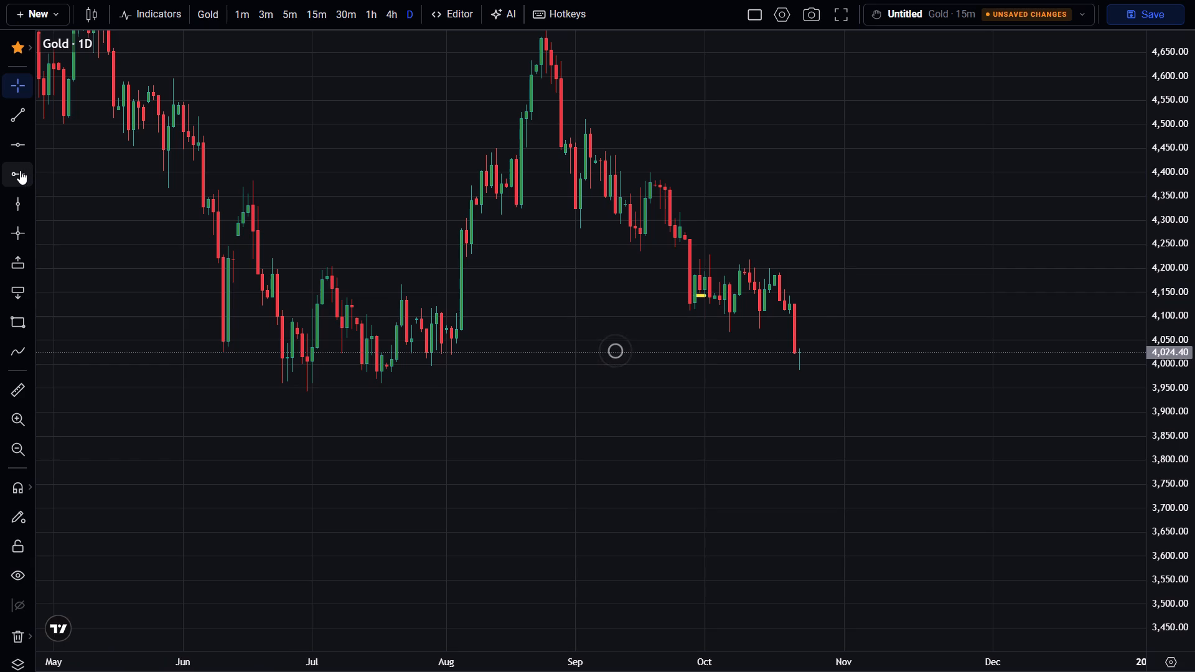
{"action": "left_click", "coordinate": [20, 170]}
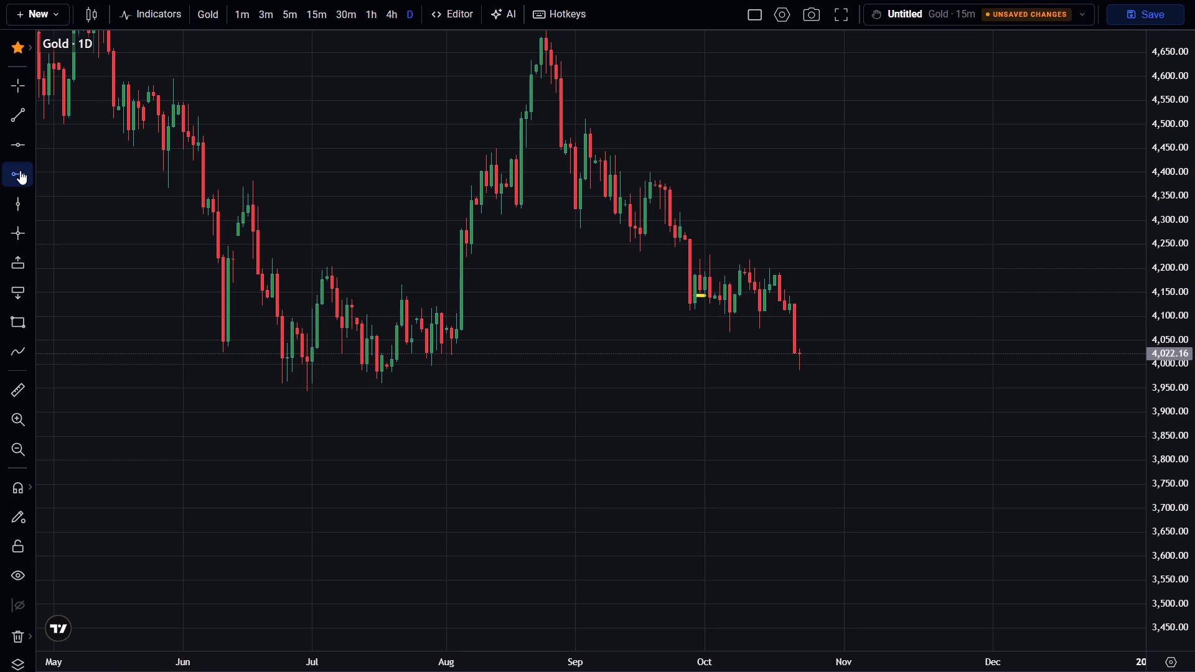
{"action": "left_click", "coordinate": [20, 170]}
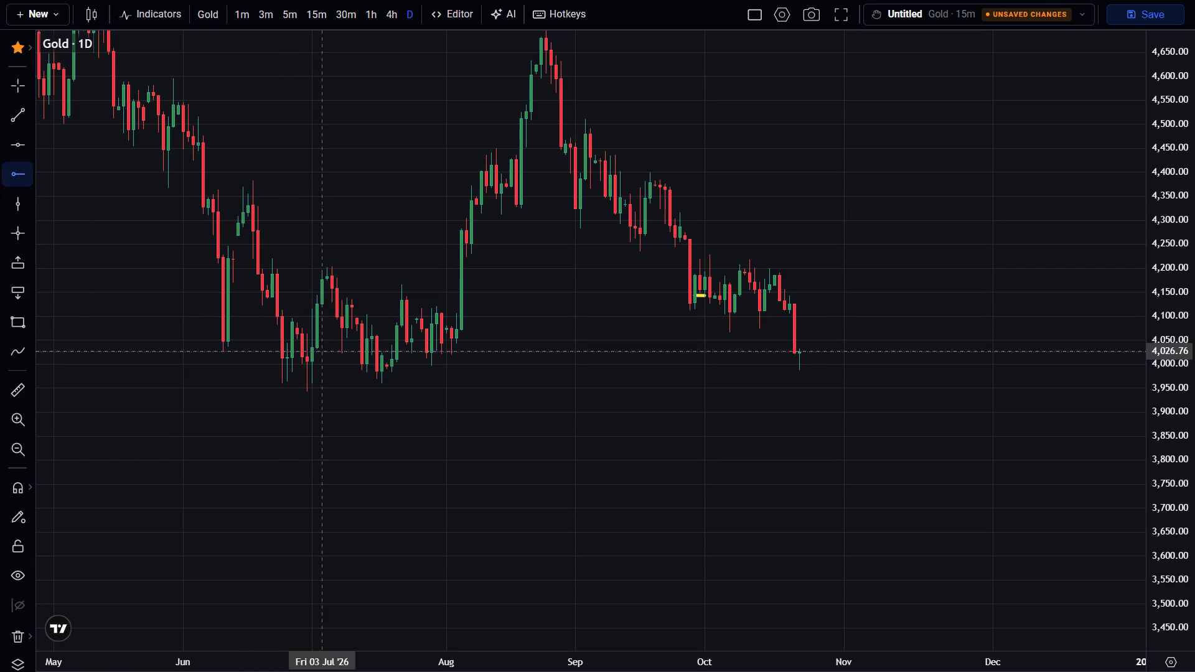
{"action": "left_click", "coordinate": [325, 354]}
Review the recent daily candles against the new ray, and exit the full-screen chart to restore the replay and order controls.
{"action": "left_click_drag", "start_coordinate": [387, 442], "coordinate": [274, 345]}
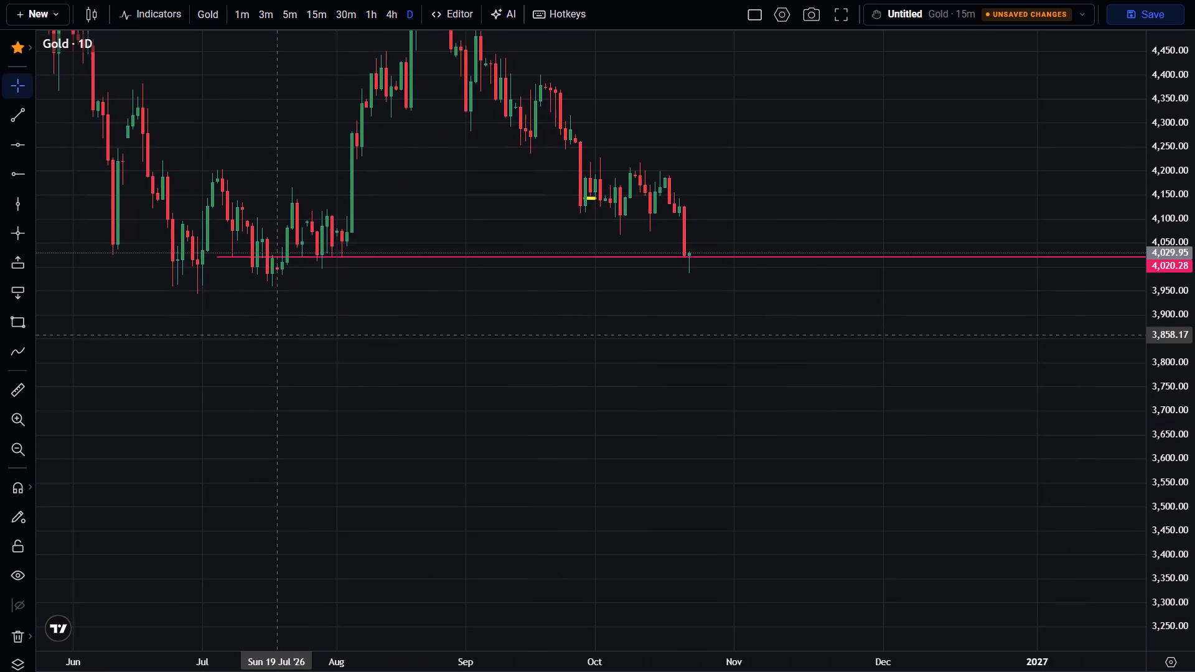
{"action": "left_click_drag", "start_coordinate": [274, 345], "coordinate": [279, 457]}
{"action": "scroll", "coordinate": [273, 455], "scroll_direction": "down", "scroll_amount": 3}
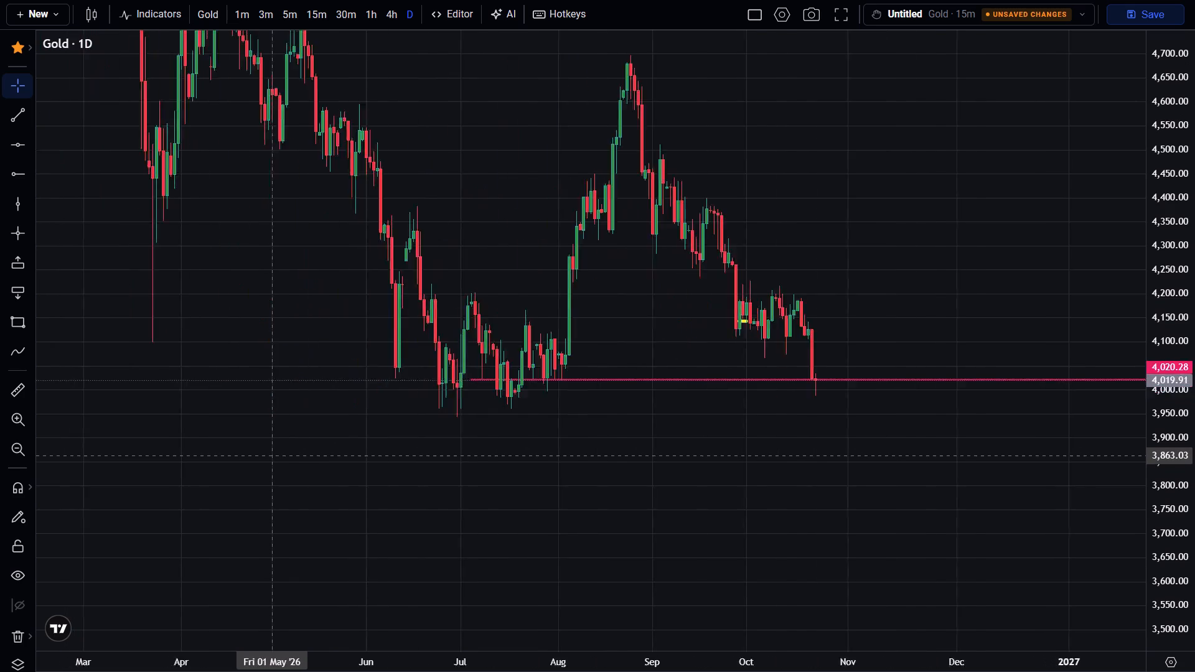
{"action": "scroll", "coordinate": [272, 455], "scroll_direction": "down", "scroll_amount": 1}
{"action": "scroll", "coordinate": [264, 454], "scroll_direction": "up", "scroll_amount": 5}
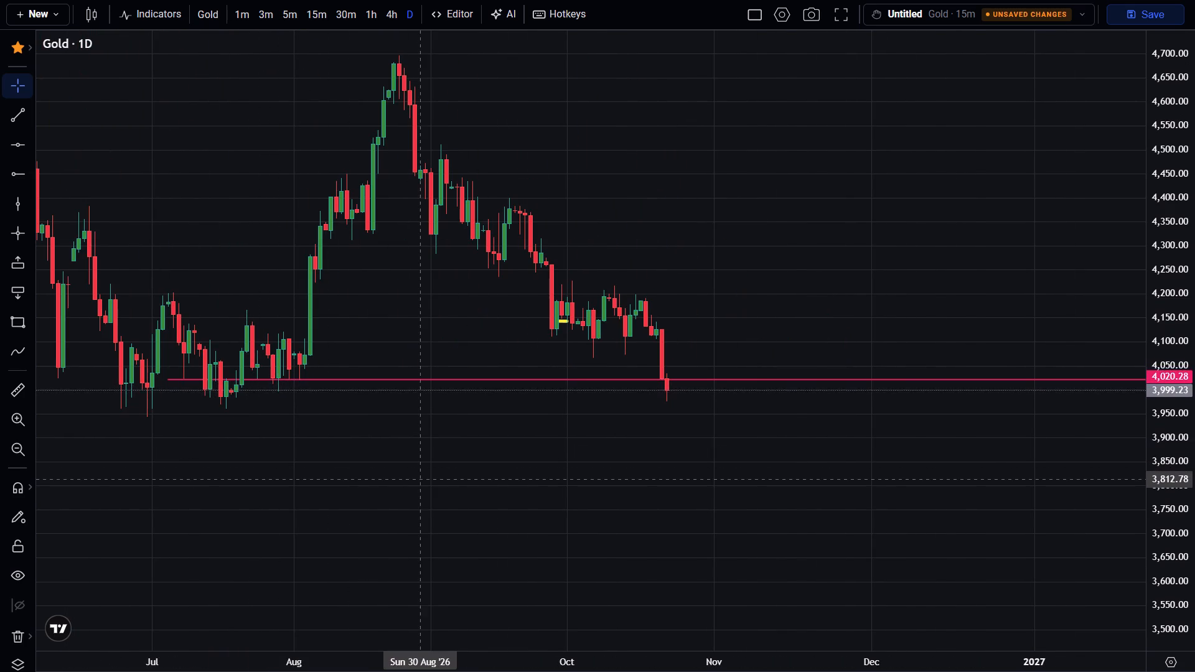
{"action": "scroll", "coordinate": [421, 479], "scroll_direction": "down", "scroll_amount": 2}
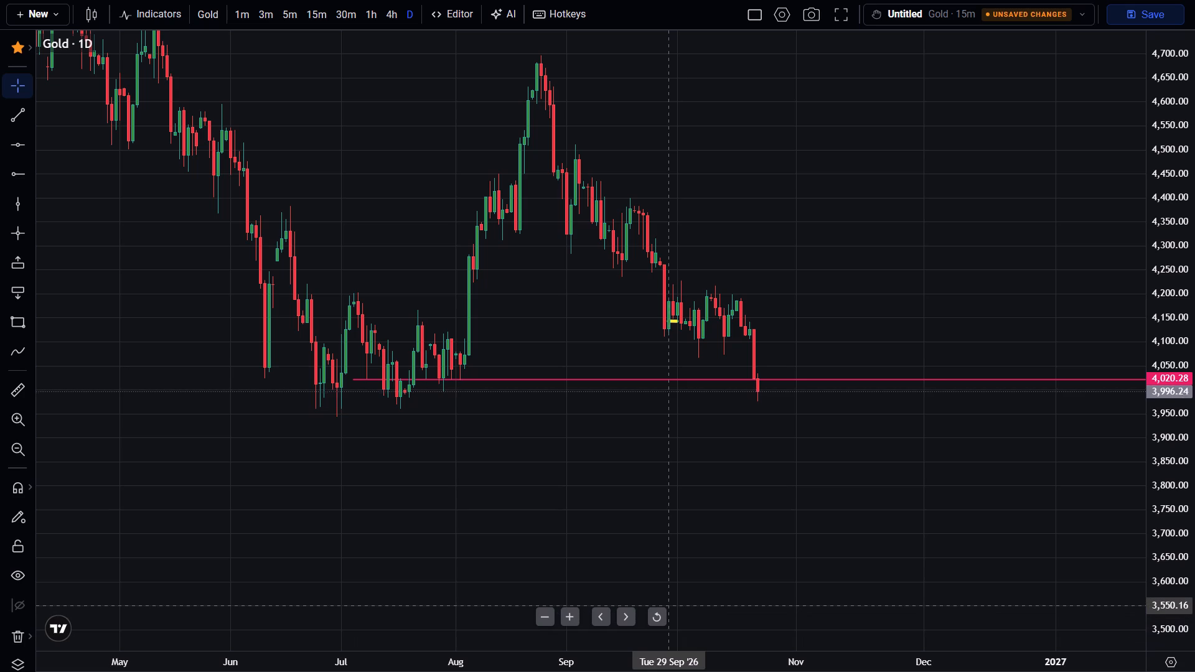
{"action": "key", "text": "Escape"}
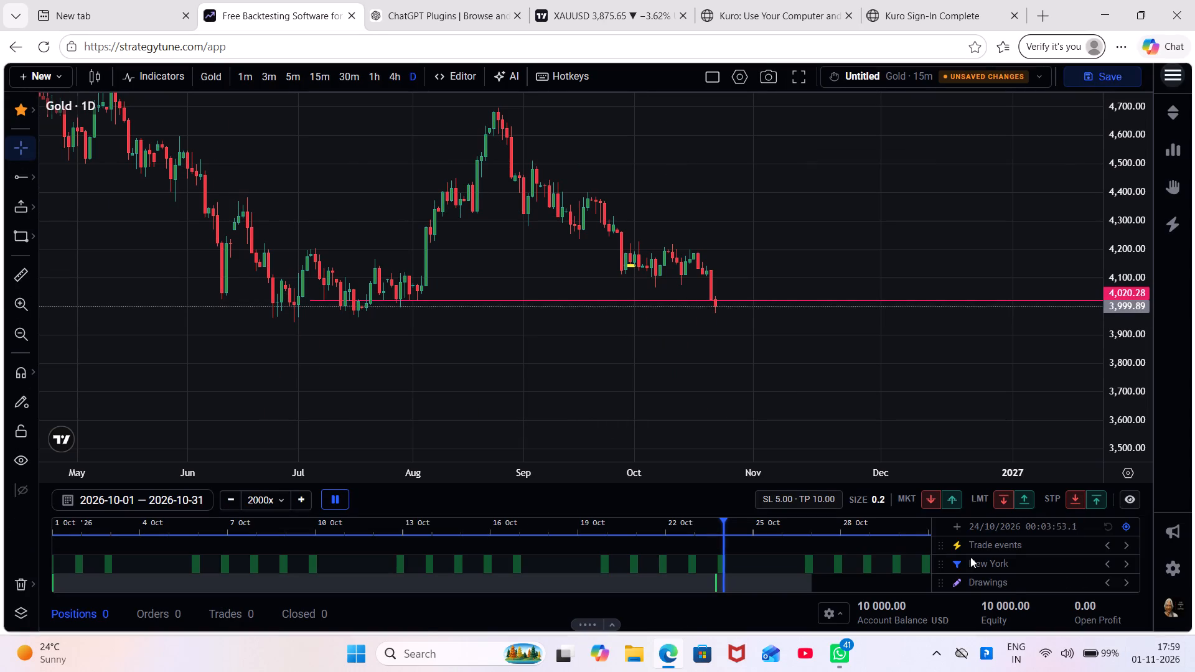
Set the order's stop loss to 50 points, keeping the take profit at 2 R:R.
{"action": "left_click", "coordinate": [846, 501]}
{"action": "left_click", "coordinate": [827, 493]}
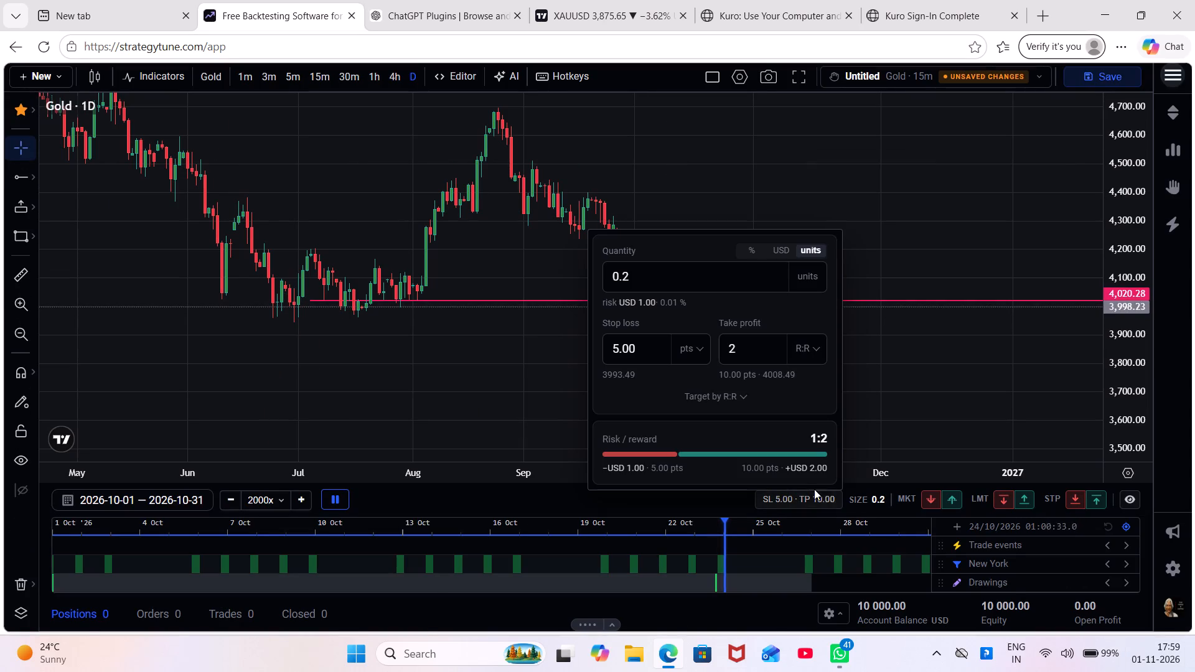
{"action": "left_click", "coordinate": [688, 356]}
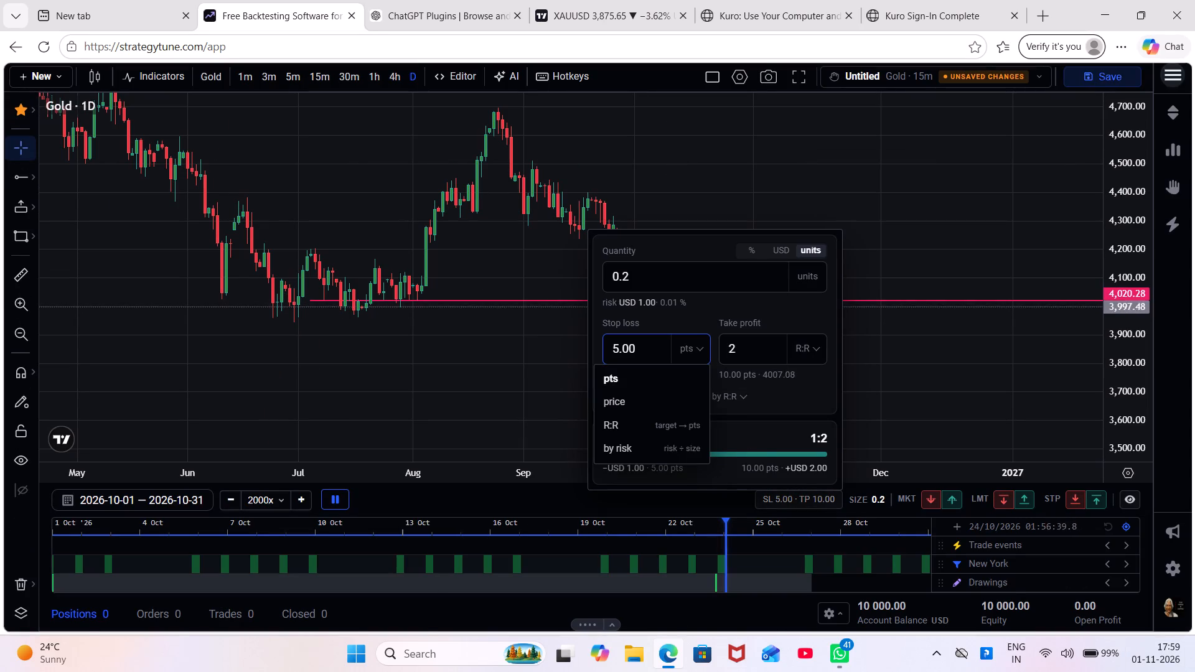
{"action": "left_click", "coordinate": [645, 342]}
{"action": "key", "text": "Delete"}
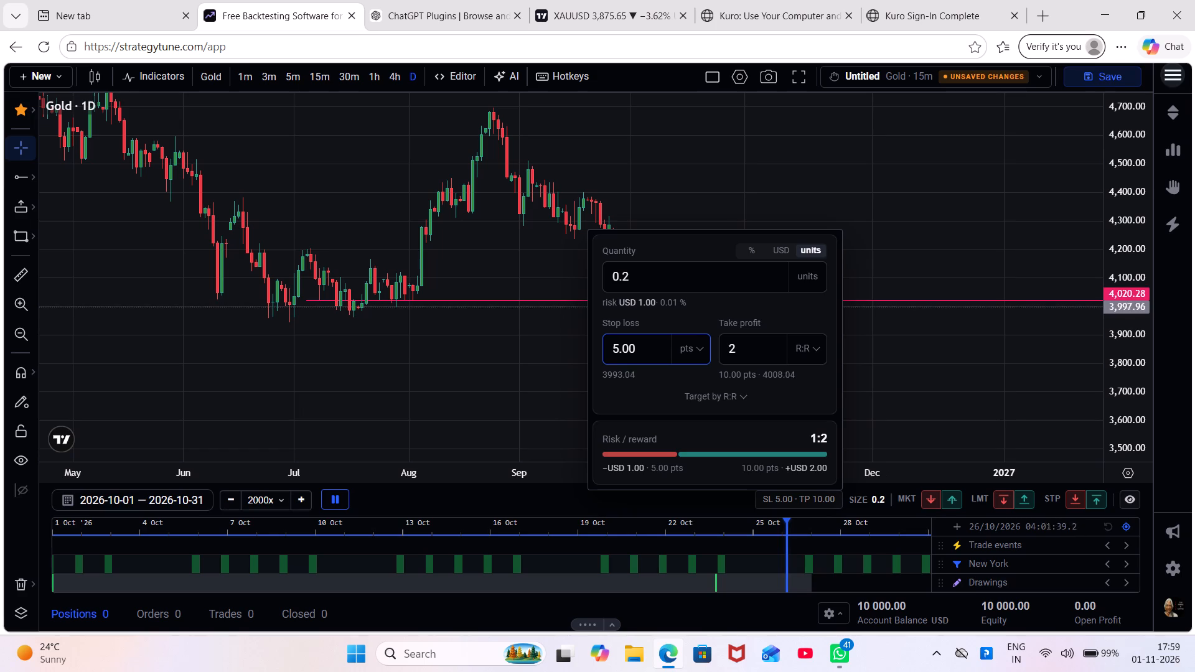
{"action": "key", "text": "Delete"}
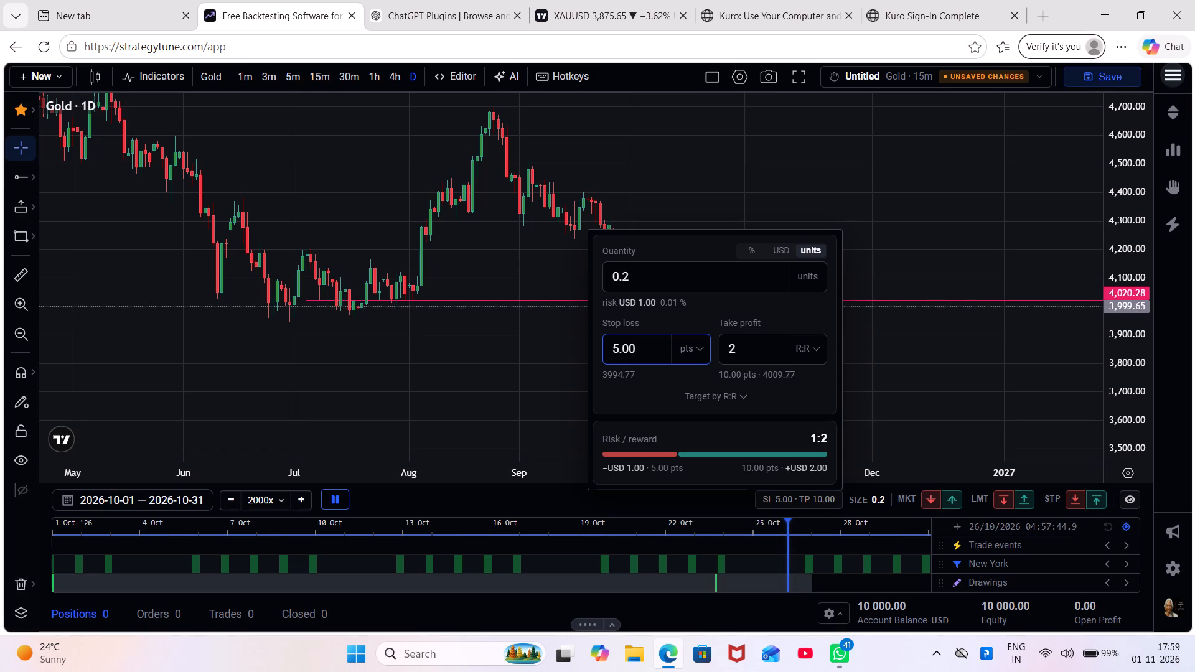
{"action": "key", "text": "BackSpace"}
{"action": "key", "text": "BackSpace"}
{"action": "key", "text": "BackSpace"}
{"action": "key", "text": "BackSpace"}
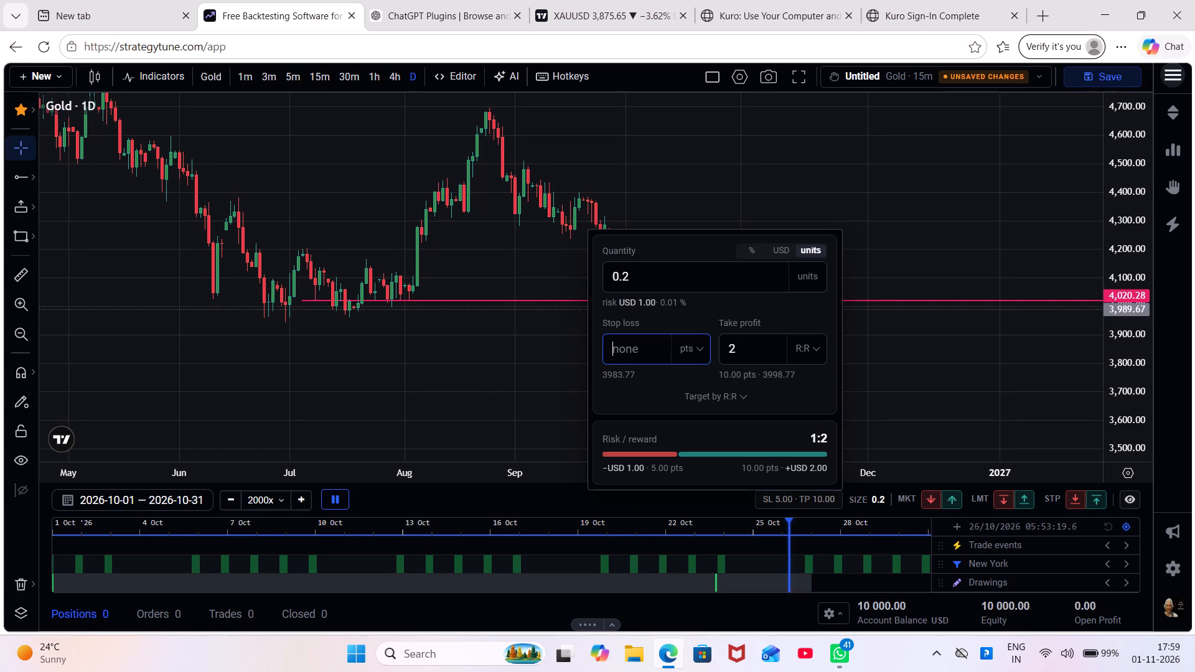
{"action": "key", "text": "5"}
{"action": "key", "text": "0"}
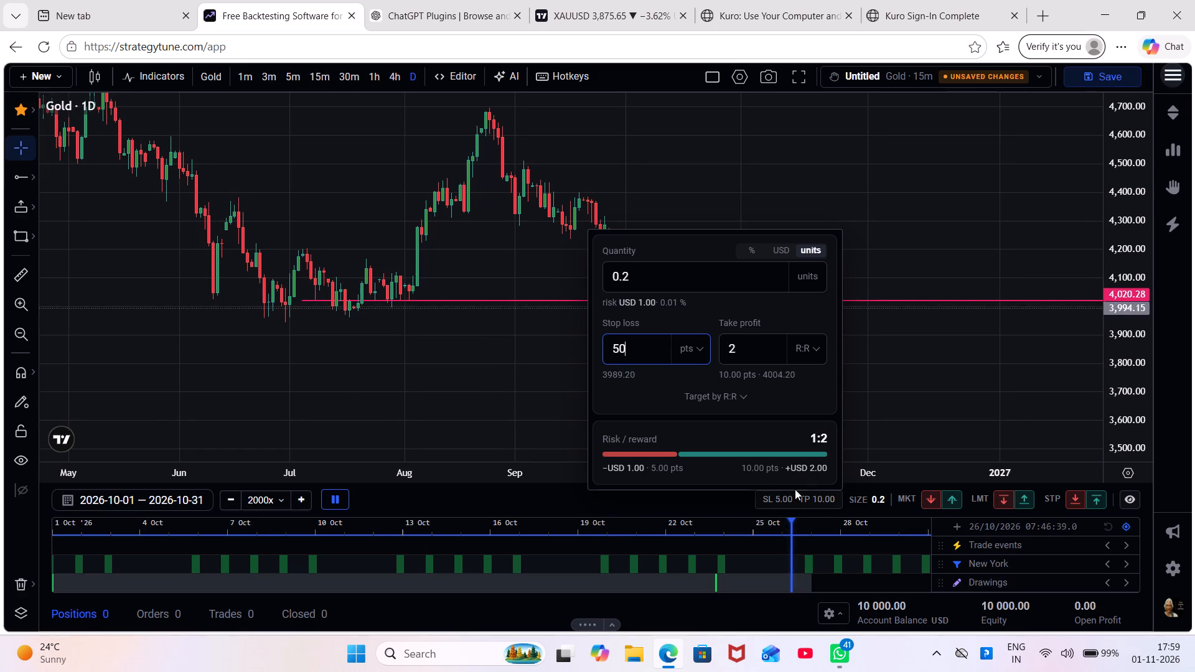
{"action": "left_click", "coordinate": [782, 503]}
Open a market buy of 0.2 units on Gold while price trades just under the 4,020 ray.
{"action": "scroll", "coordinate": [729, 420], "scroll_direction": "down", "scroll_amount": 1}
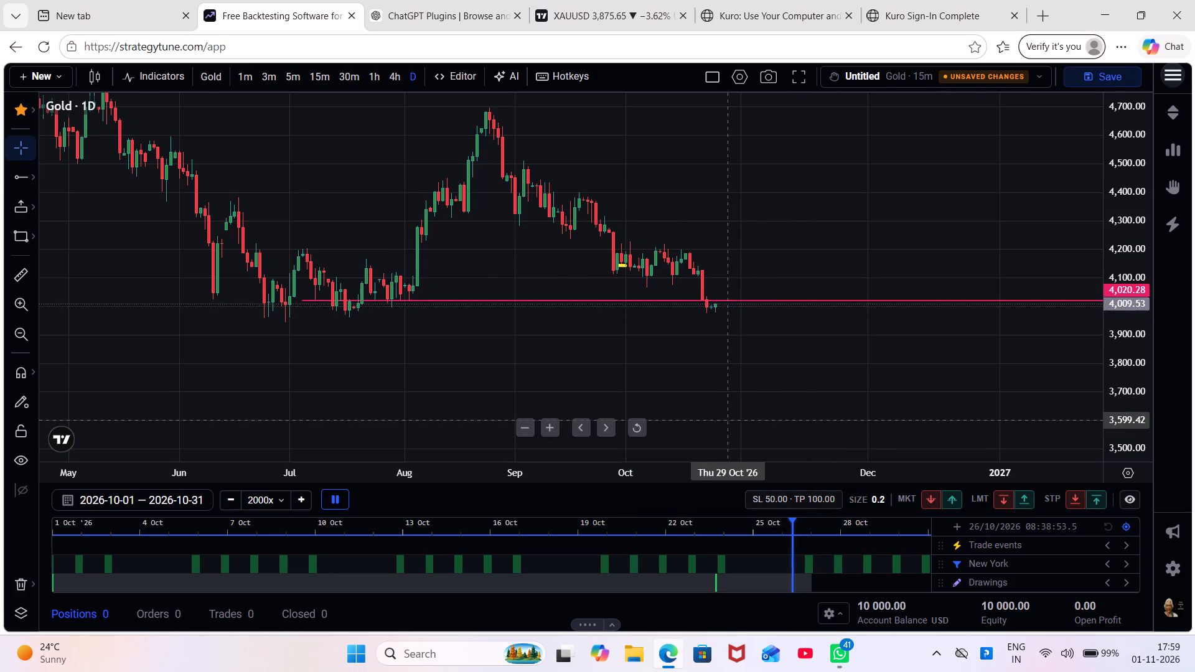
{"action": "scroll", "coordinate": [1132, 407], "scroll_direction": "up", "scroll_amount": 6}
{"action": "scroll", "coordinate": [1036, 404], "scroll_direction": "up", "scroll_amount": 1}
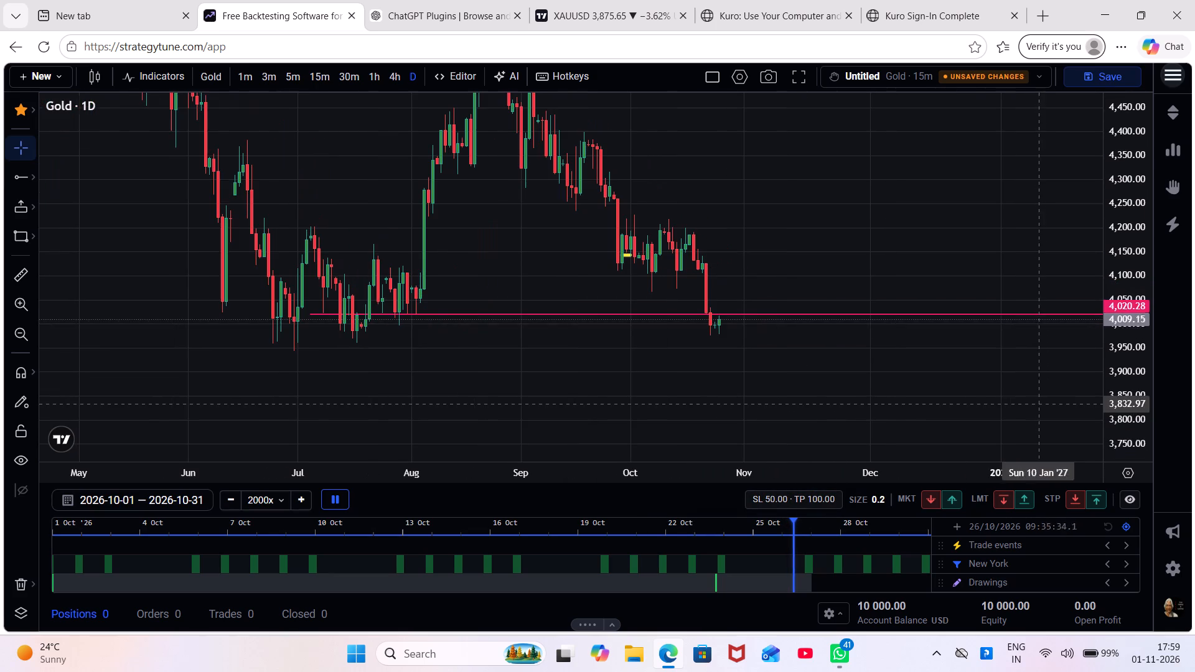
{"action": "scroll", "coordinate": [708, 404], "scroll_direction": "down", "scroll_amount": 2}
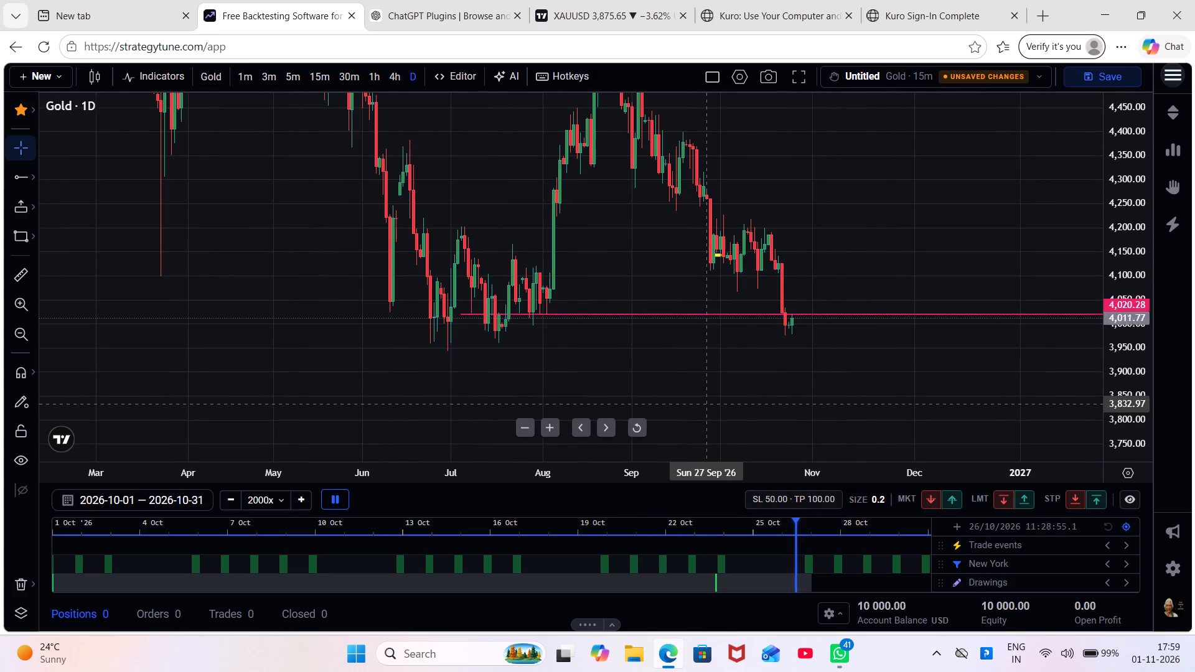
{"action": "scroll", "coordinate": [1132, 375], "scroll_direction": "up", "scroll_amount": 11}
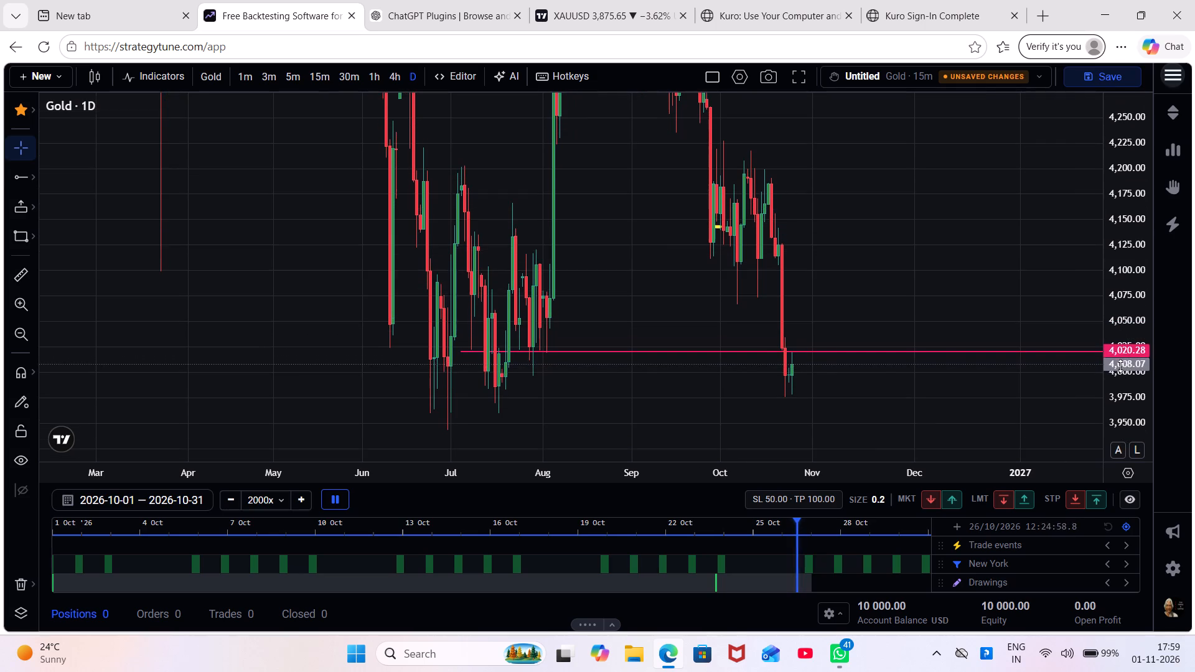
{"action": "scroll", "coordinate": [948, 404], "scroll_direction": "up", "scroll_amount": 2}
{"action": "left_click_drag", "start_coordinate": [873, 404], "coordinate": [884, 353]}
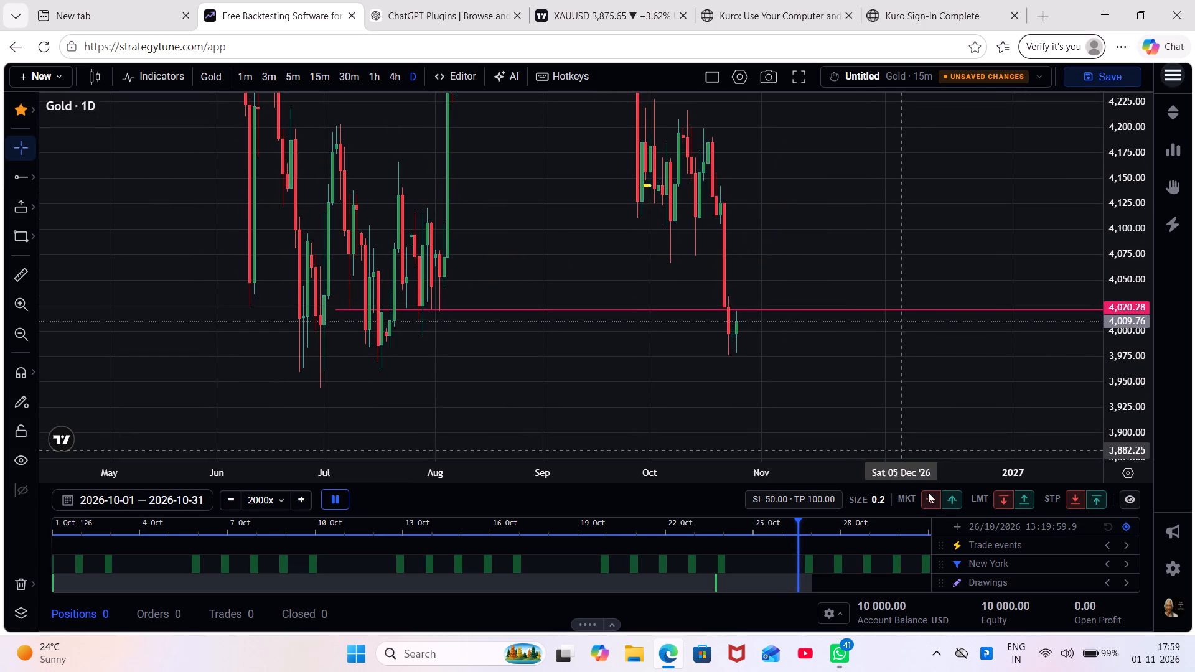
{"action": "left_click", "coordinate": [946, 497]}
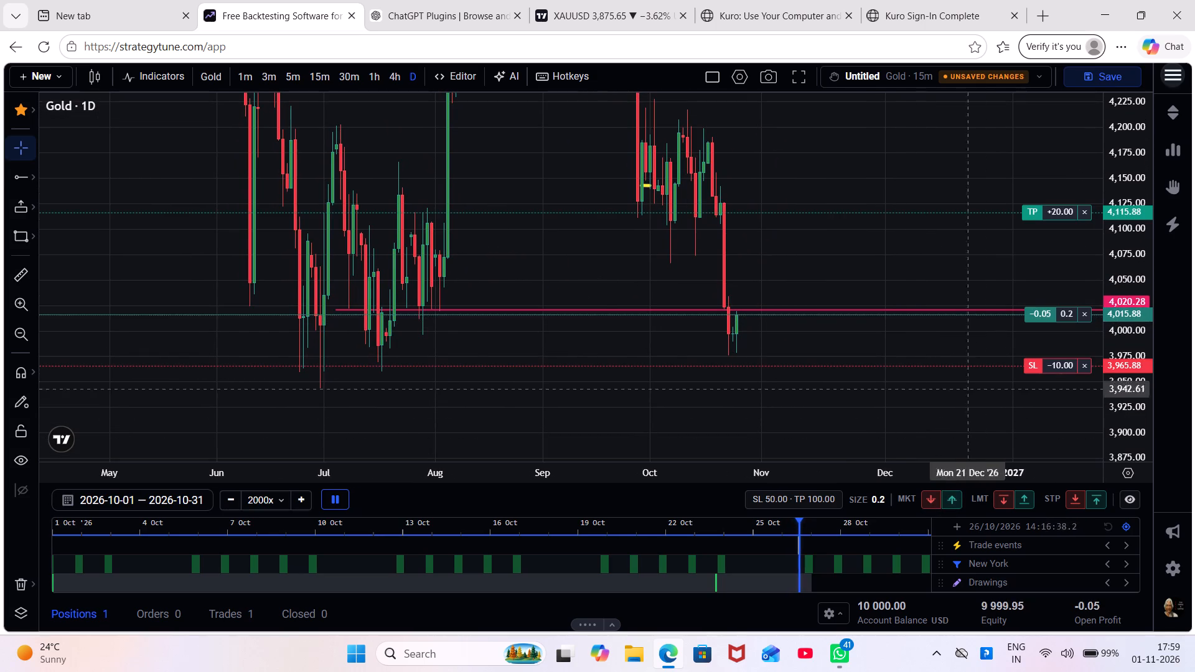
Move the open buy position's stop loss up to about 3,974.
{"action": "left_click_drag", "start_coordinate": [1043, 366], "coordinate": [1046, 358]}
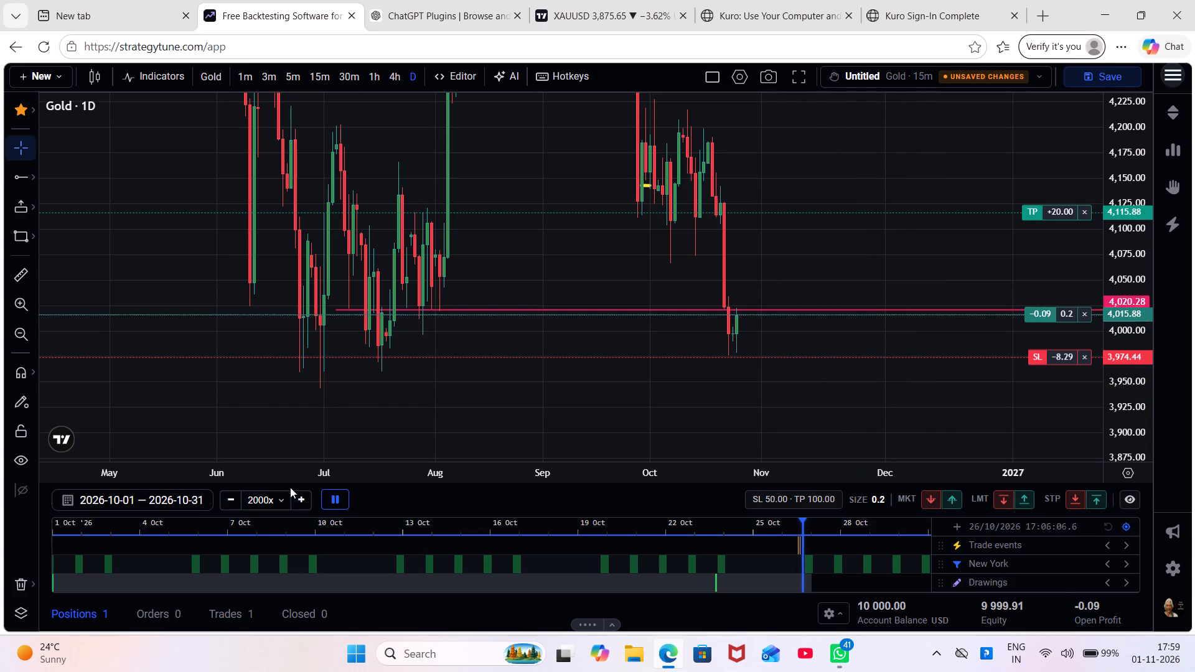
Raise the replay speed to 50000x and run the replay through the end of October.
{"action": "triple_click", "coordinate": [304, 497]}
{"action": "left_click", "coordinate": [304, 495]}
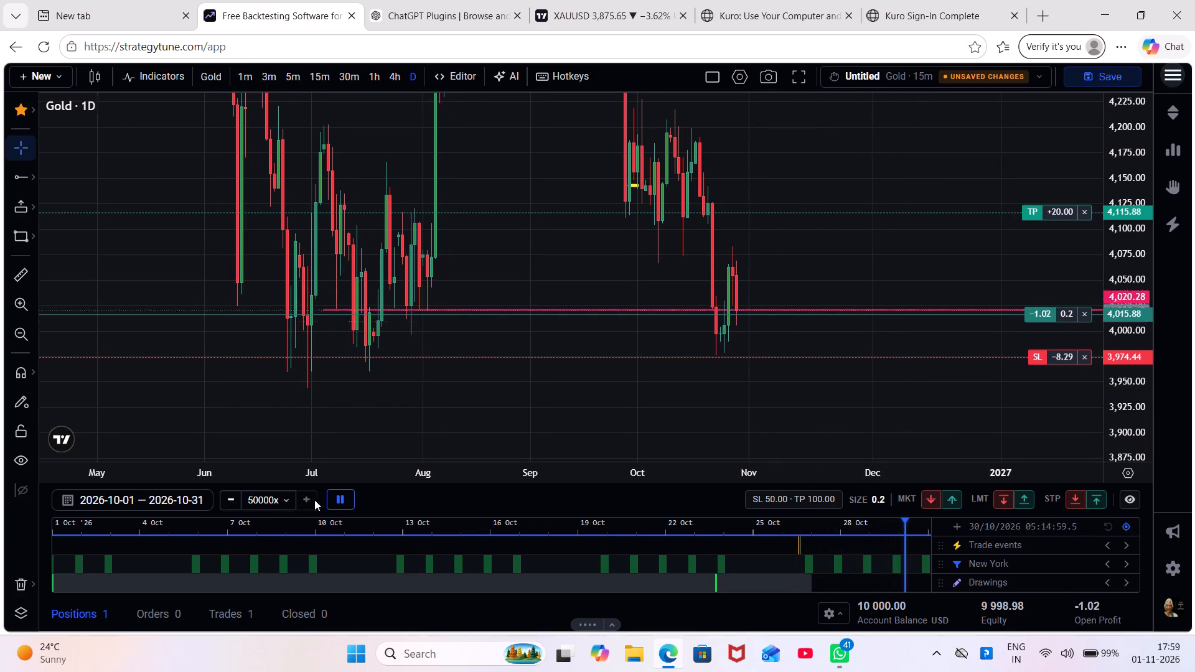
{"action": "left_click", "coordinate": [344, 490]}
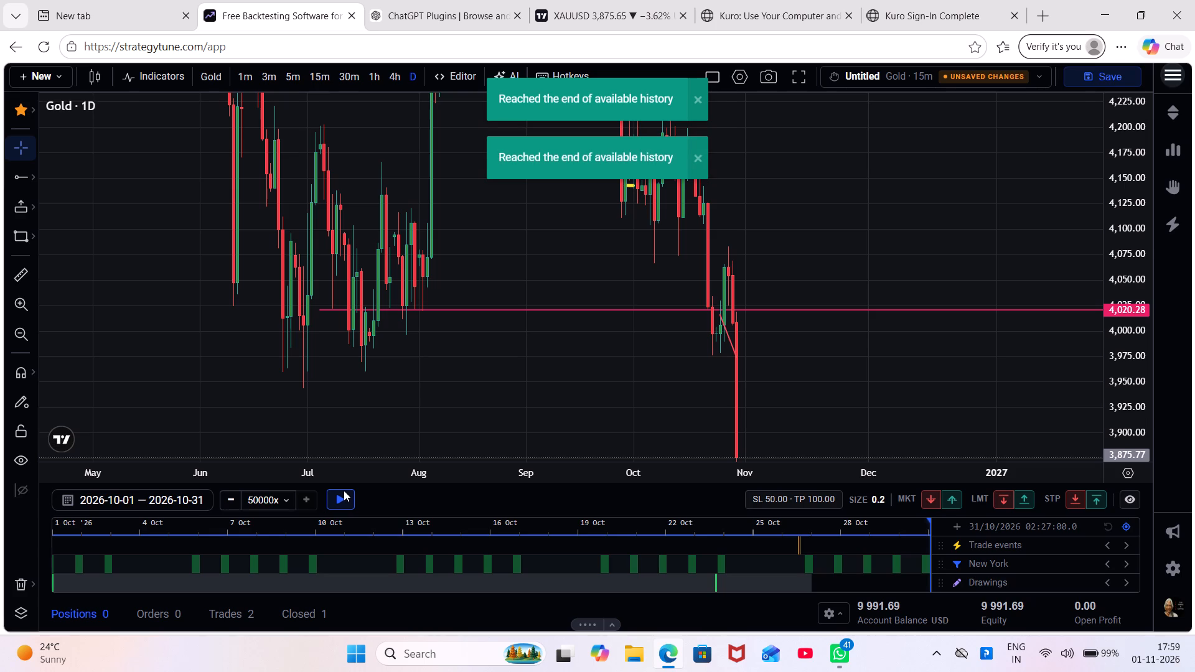
Measure the price rise from near the buy entry around 25 October up to the 29 October candle.
{"action": "left_click_drag", "start_coordinate": [1121, 251], "coordinate": [1117, 309]}
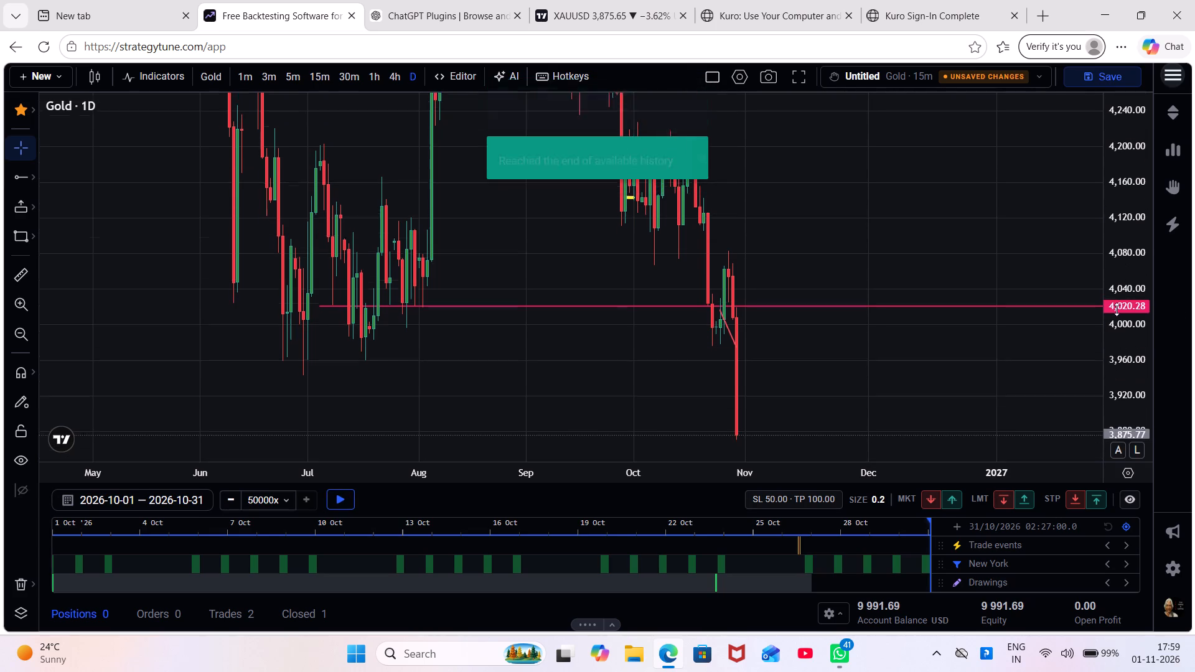
{"action": "left_click_drag", "start_coordinate": [1117, 309], "coordinate": [1112, 359]}
{"action": "scroll", "coordinate": [924, 367], "scroll_direction": "up", "scroll_amount": 6}
{"action": "left_click_drag", "start_coordinate": [709, 382], "coordinate": [827, 381]}
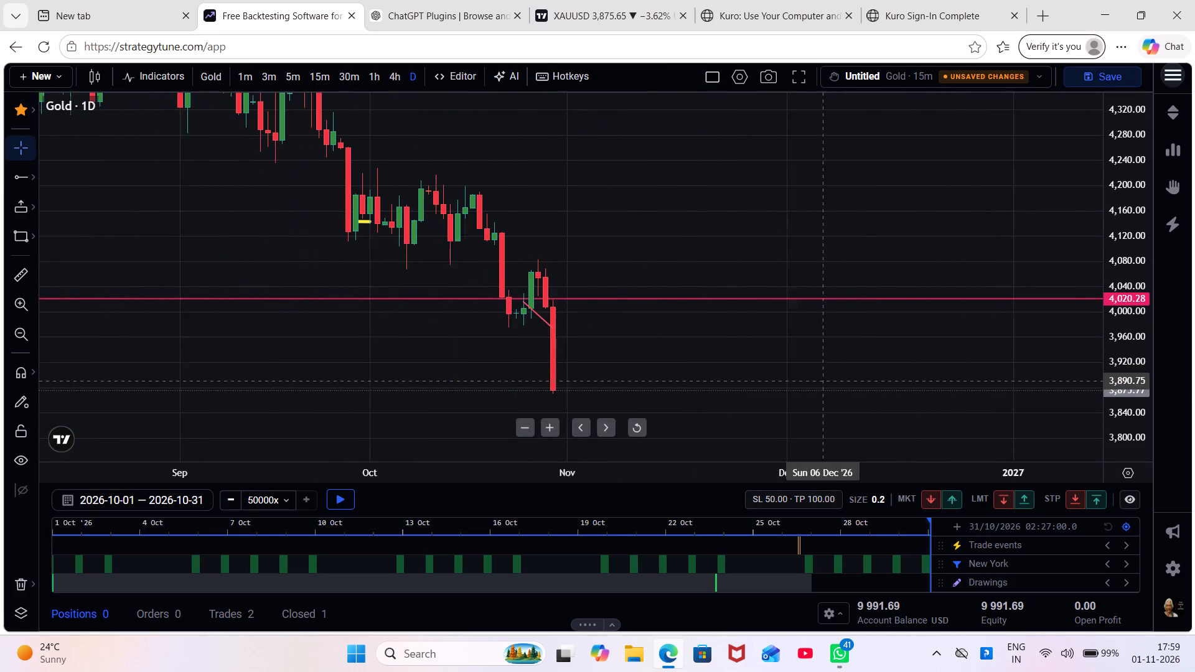
{"action": "left_click_drag", "start_coordinate": [827, 381], "coordinate": [828, 381]}
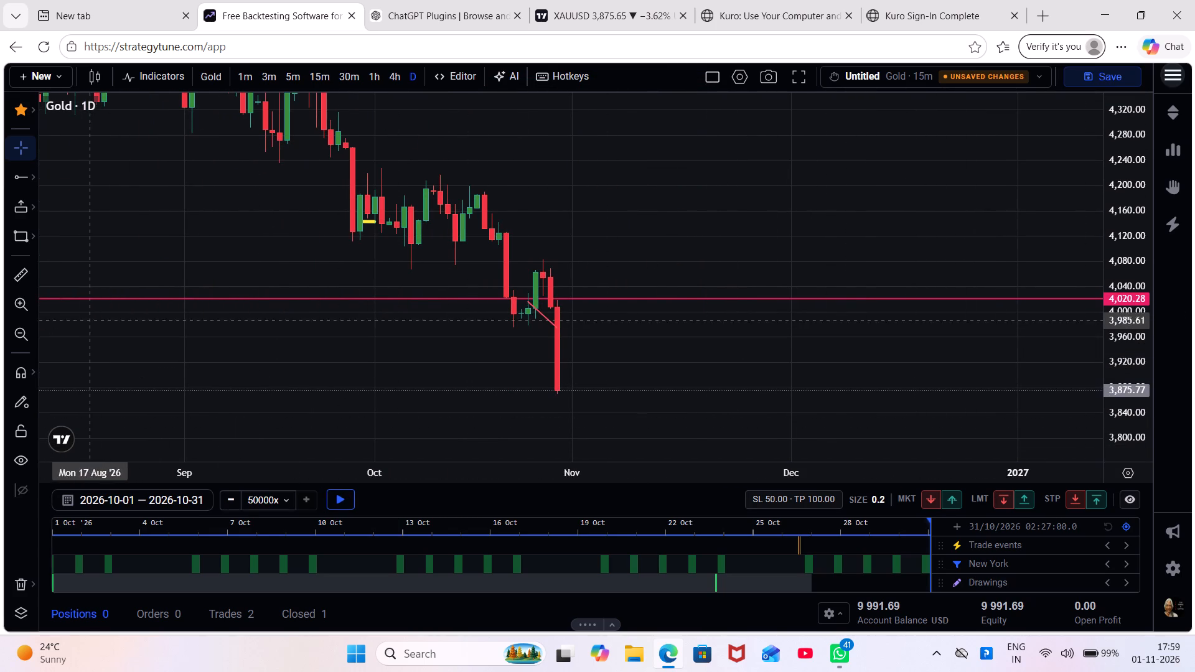
{"action": "left_click", "coordinate": [26, 272]}
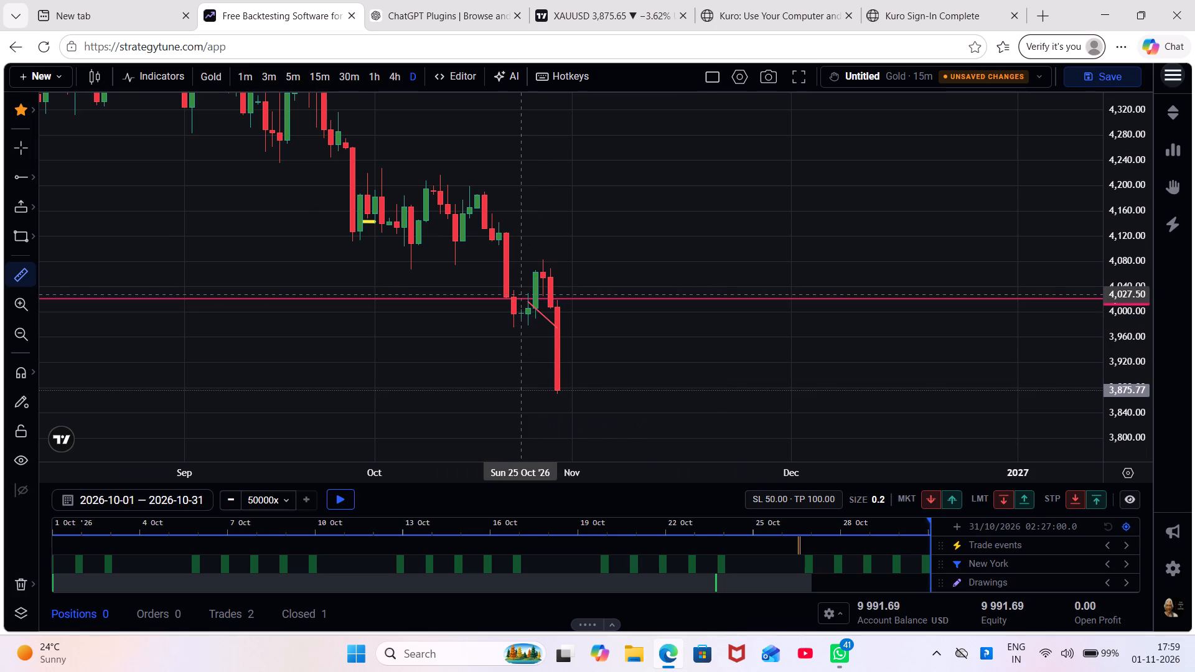
{"action": "left_click", "coordinate": [522, 297]}
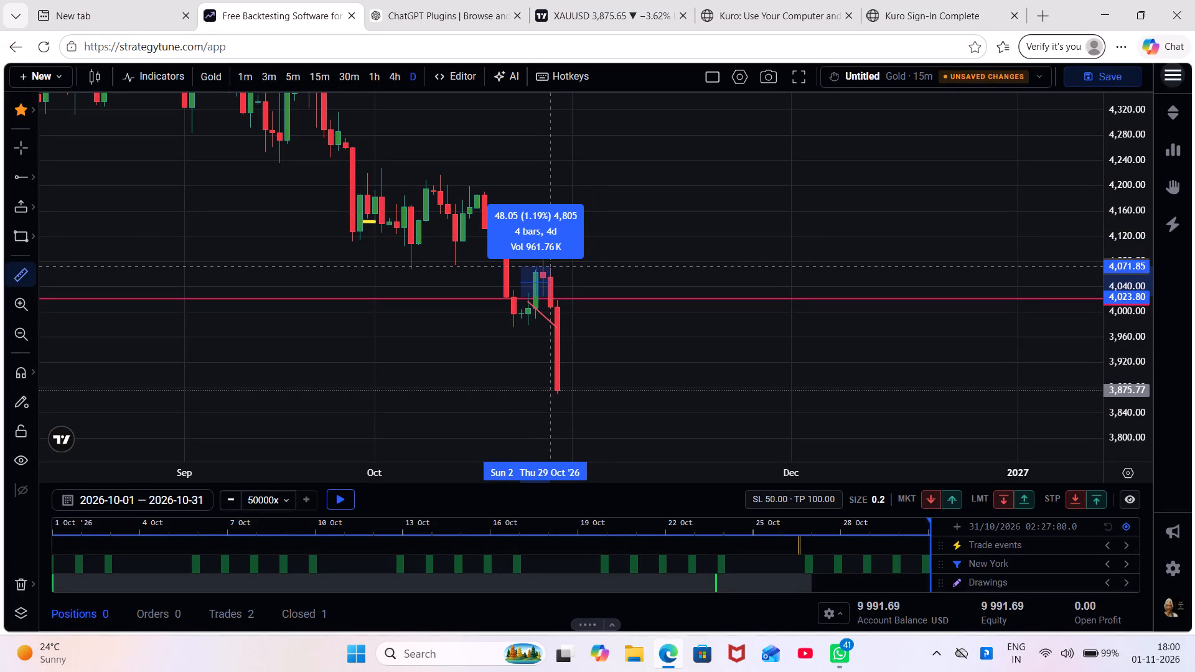
{"action": "left_click", "coordinate": [548, 265]}
Measure again from the buy entry at about 4,016 up past the late-October high, spanning 25 to 31 October.
{"action": "left_click_drag", "start_coordinate": [631, 265], "coordinate": [660, 246]}
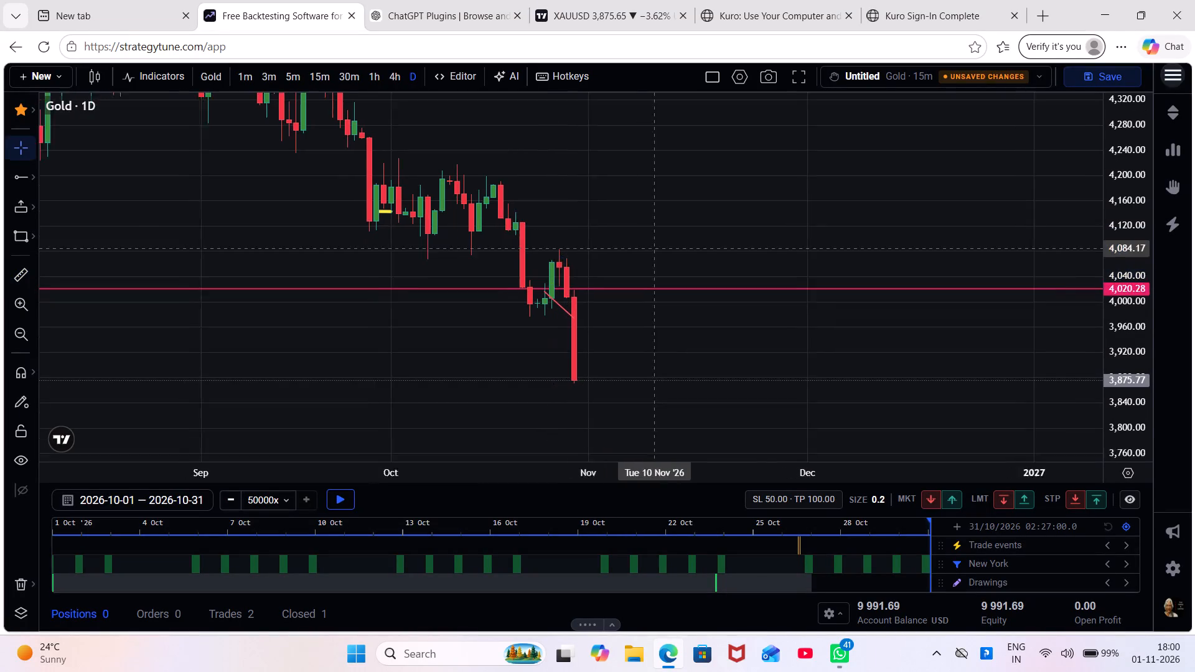
{"action": "left_click_drag", "start_coordinate": [660, 246], "coordinate": [718, 219]}
{"action": "scroll", "coordinate": [1116, 346], "scroll_direction": "up", "scroll_amount": 13}
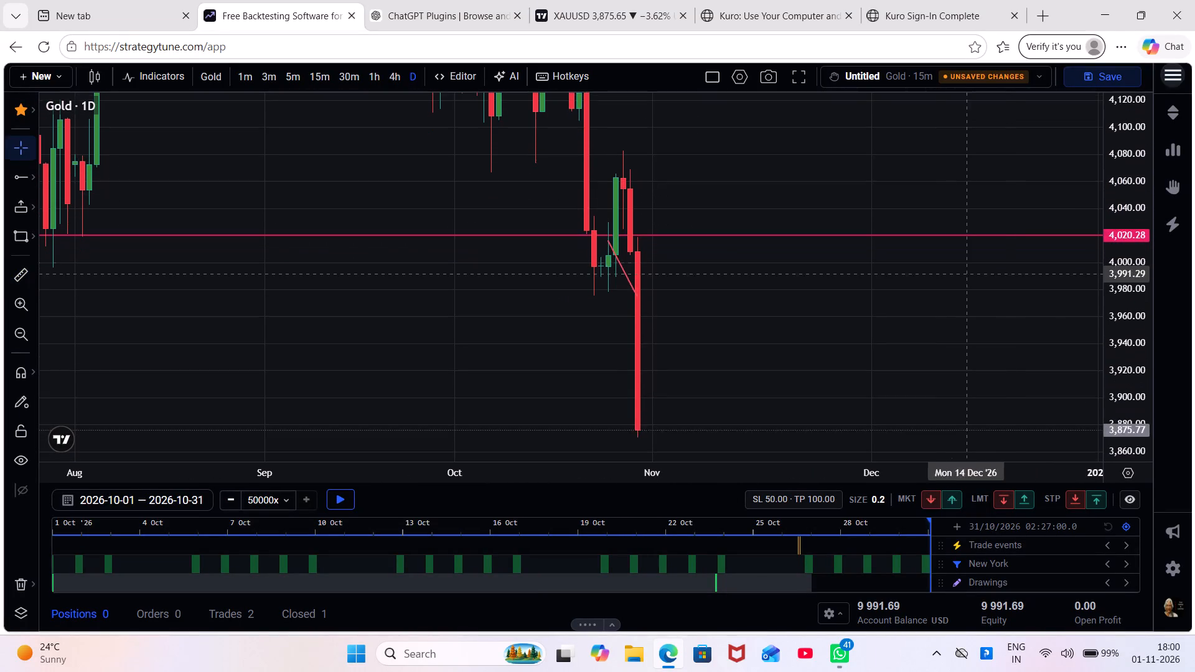
{"action": "left_click_drag", "start_coordinate": [949, 261], "coordinate": [982, 354]}
{"action": "scroll", "coordinate": [982, 354], "scroll_direction": "up", "scroll_amount": 2}
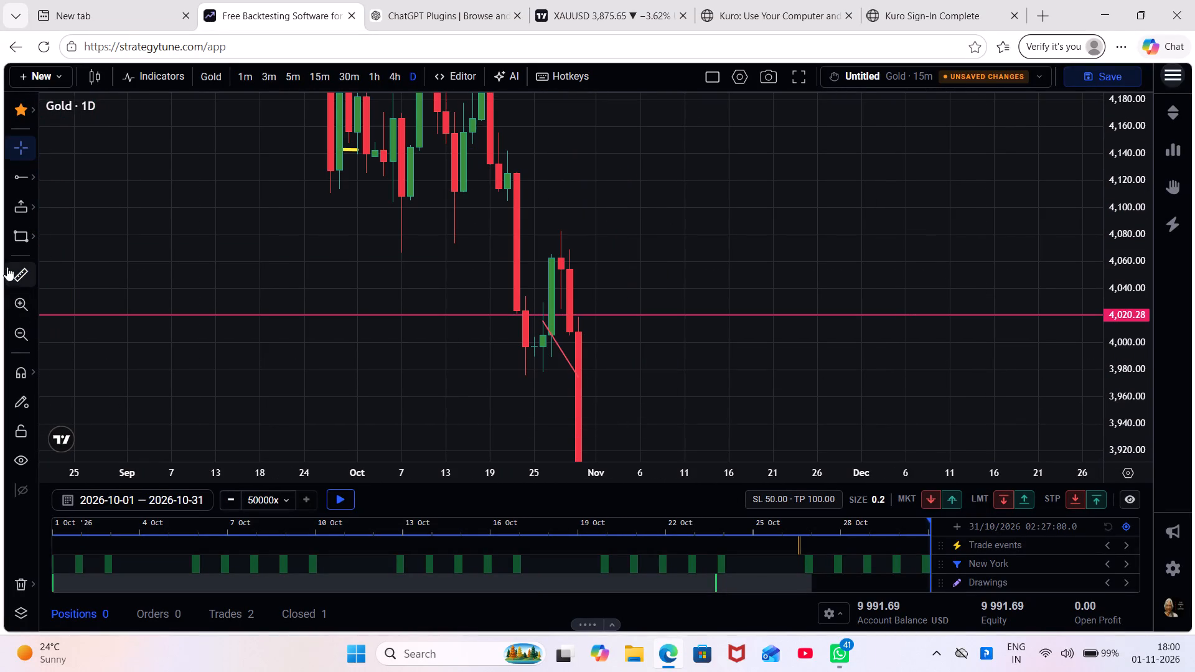
{"action": "left_click", "coordinate": [7, 267]}
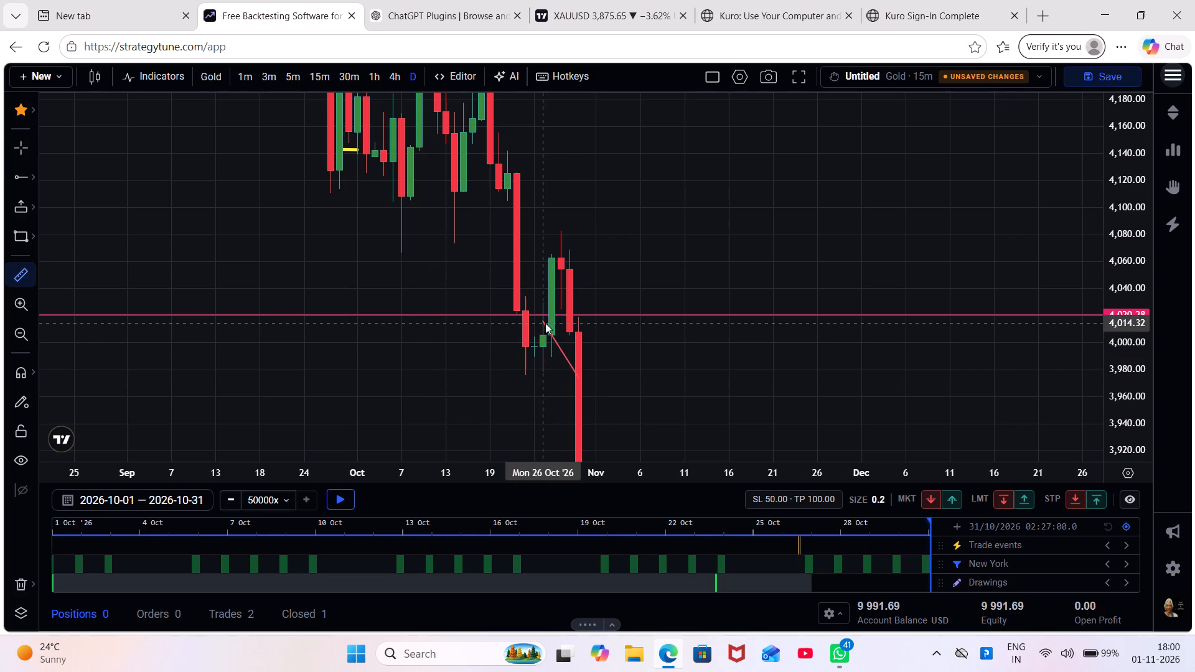
{"action": "left_click", "coordinate": [537, 320]}
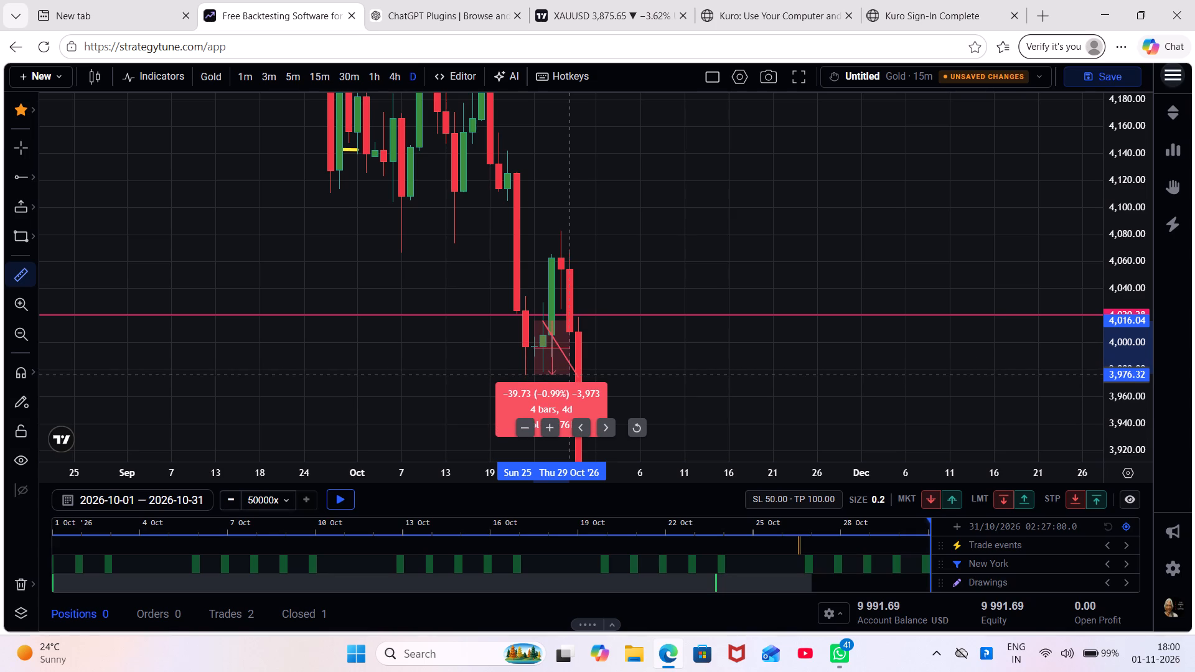
{"action": "left_click", "coordinate": [589, 211]}
{"action": "left_click_drag", "start_coordinate": [713, 327], "coordinate": [759, 275]}
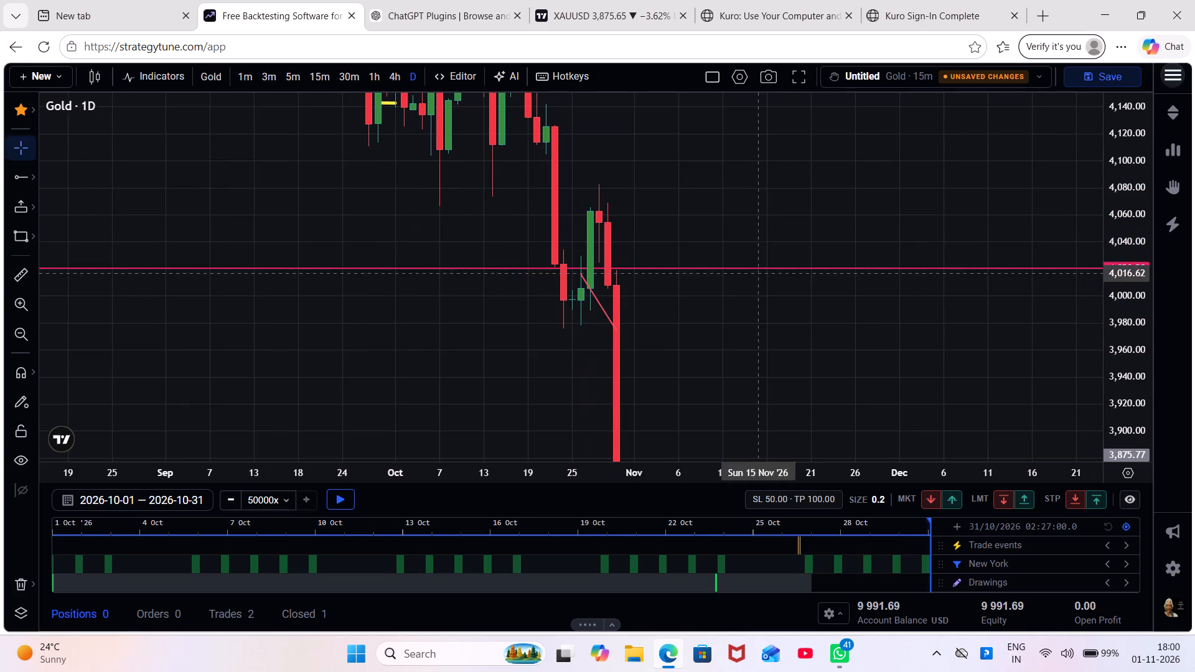
Set the replay date range to 2026-09-01 through 2026-09-30 and apply it.
{"action": "scroll", "coordinate": [785, 306], "scroll_direction": "down", "scroll_amount": 1}
{"action": "left_click_drag", "start_coordinate": [1132, 168], "coordinate": [1132, 284]}
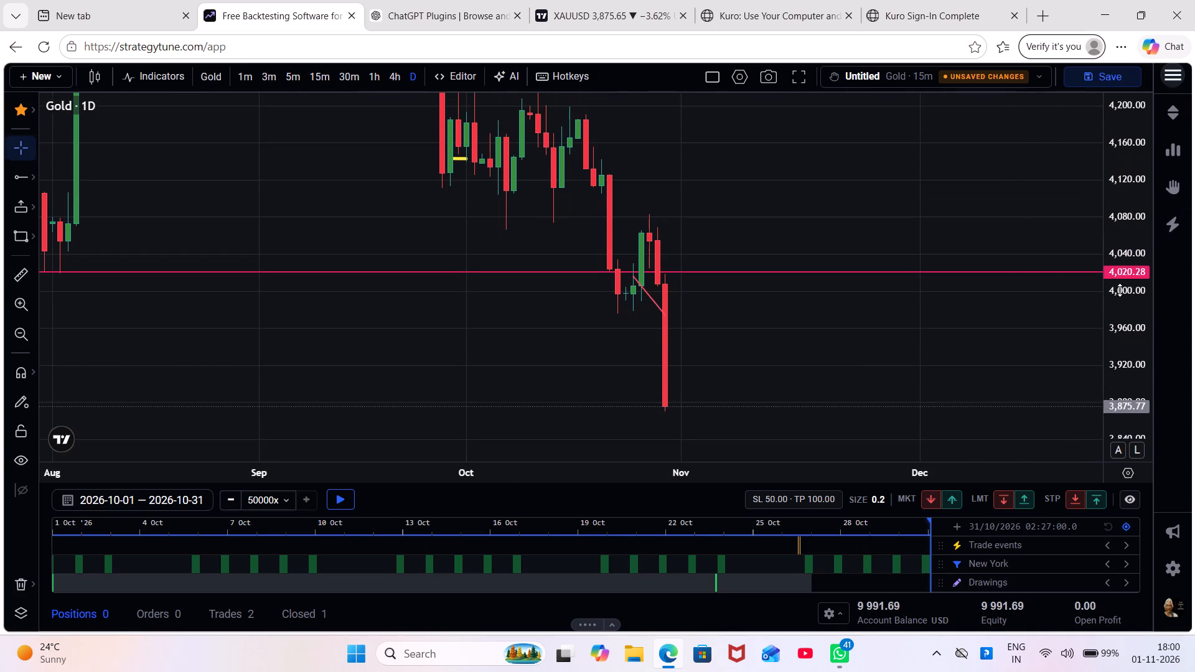
{"action": "scroll", "coordinate": [1008, 361], "scroll_direction": "down", "scroll_amount": 2}
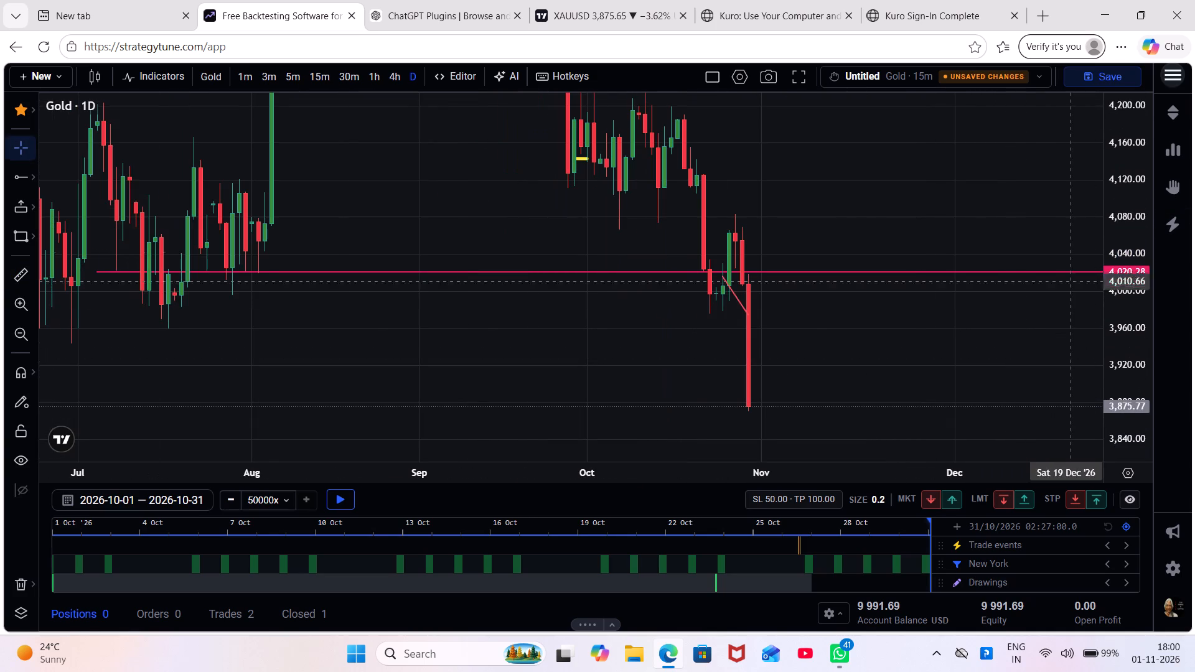
{"action": "left_click_drag", "start_coordinate": [1138, 173], "coordinate": [1170, 366]}
{"action": "scroll", "coordinate": [911, 441], "scroll_direction": "down", "scroll_amount": 3}
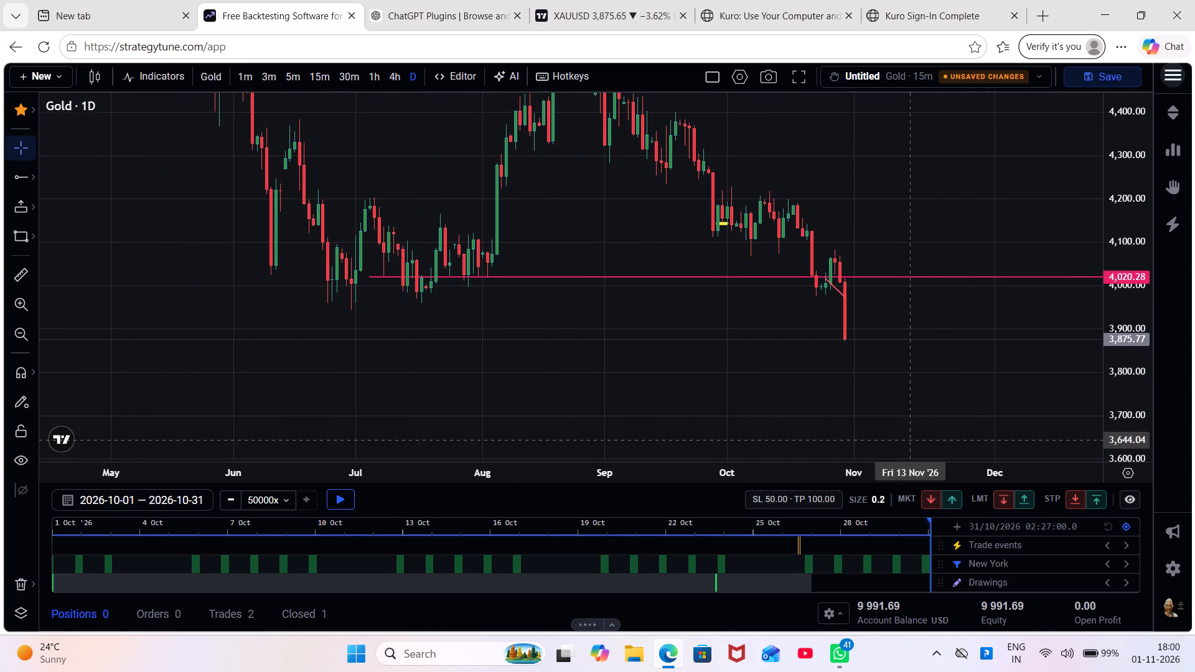
{"action": "scroll", "coordinate": [1132, 373], "scroll_direction": "up", "scroll_amount": 5}
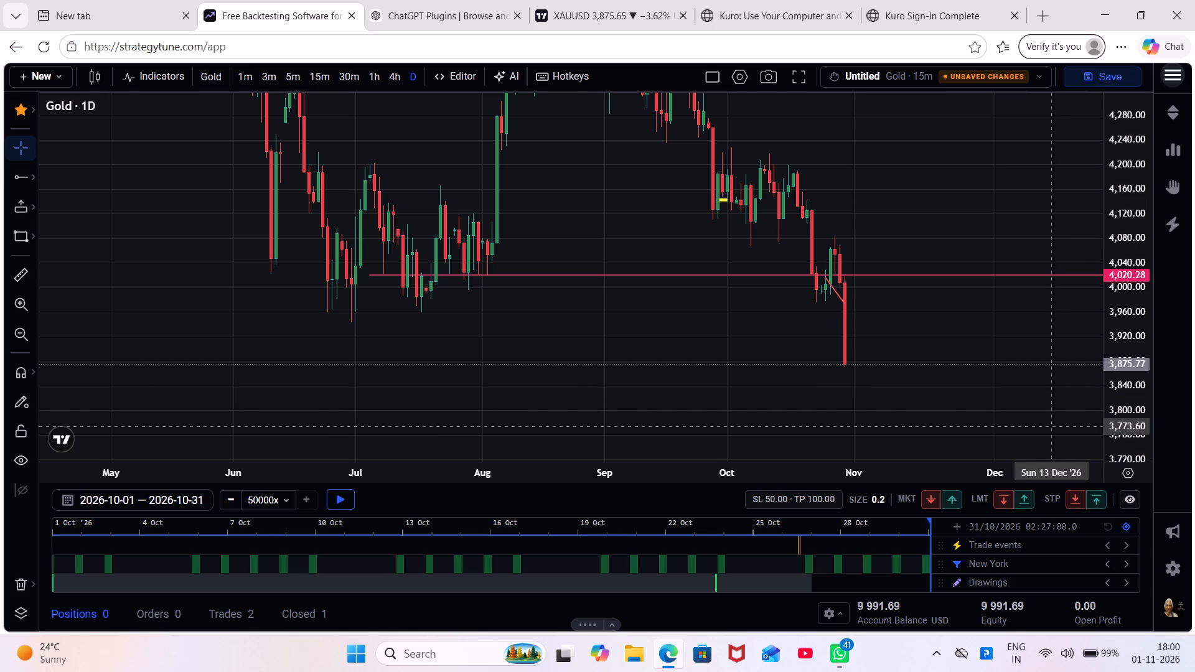
{"action": "left_click", "coordinate": [178, 494]}
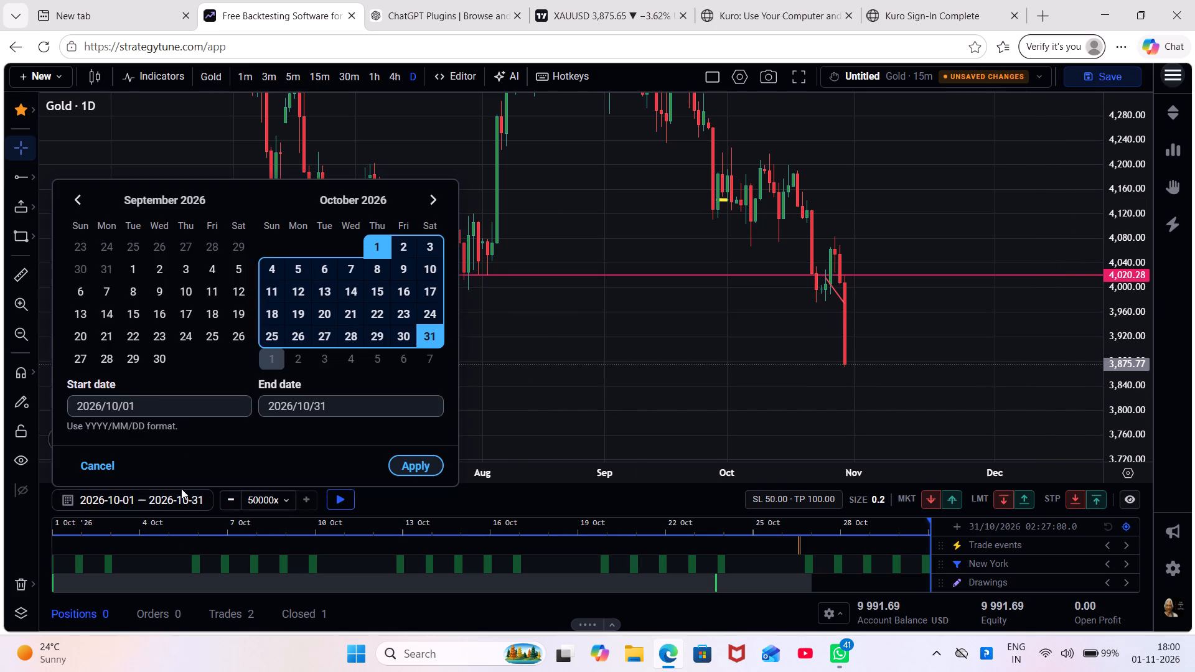
{"action": "left_click", "coordinate": [126, 263]}
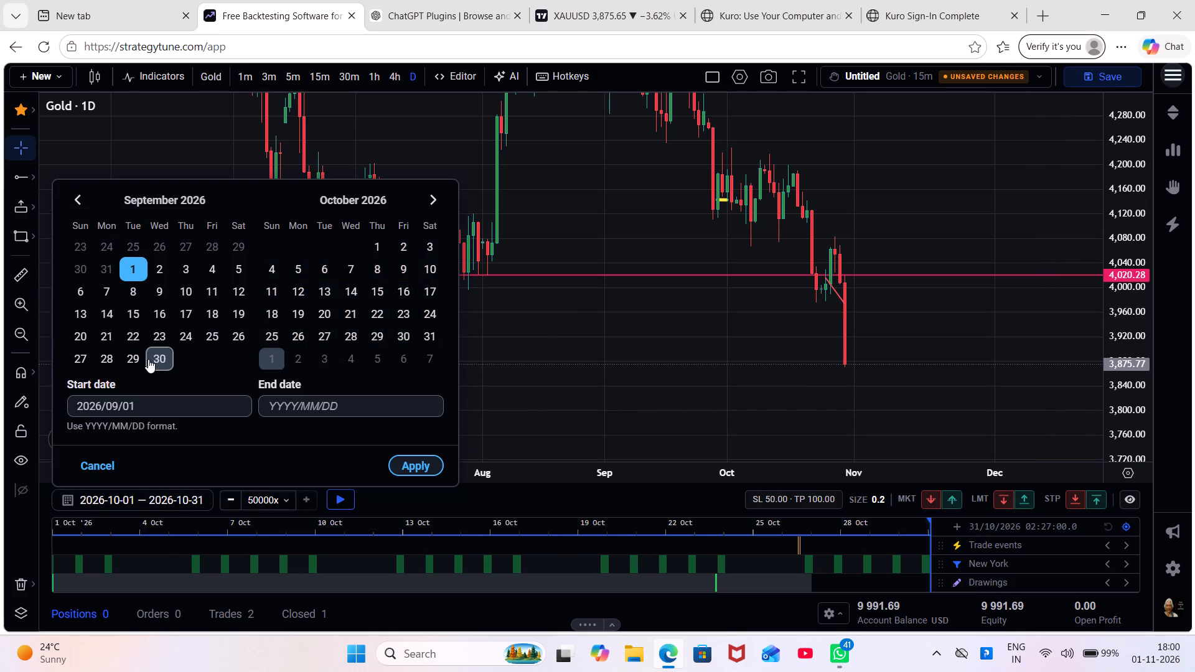
{"action": "left_click", "coordinate": [149, 362]}
{"action": "left_click", "coordinate": [392, 472]}
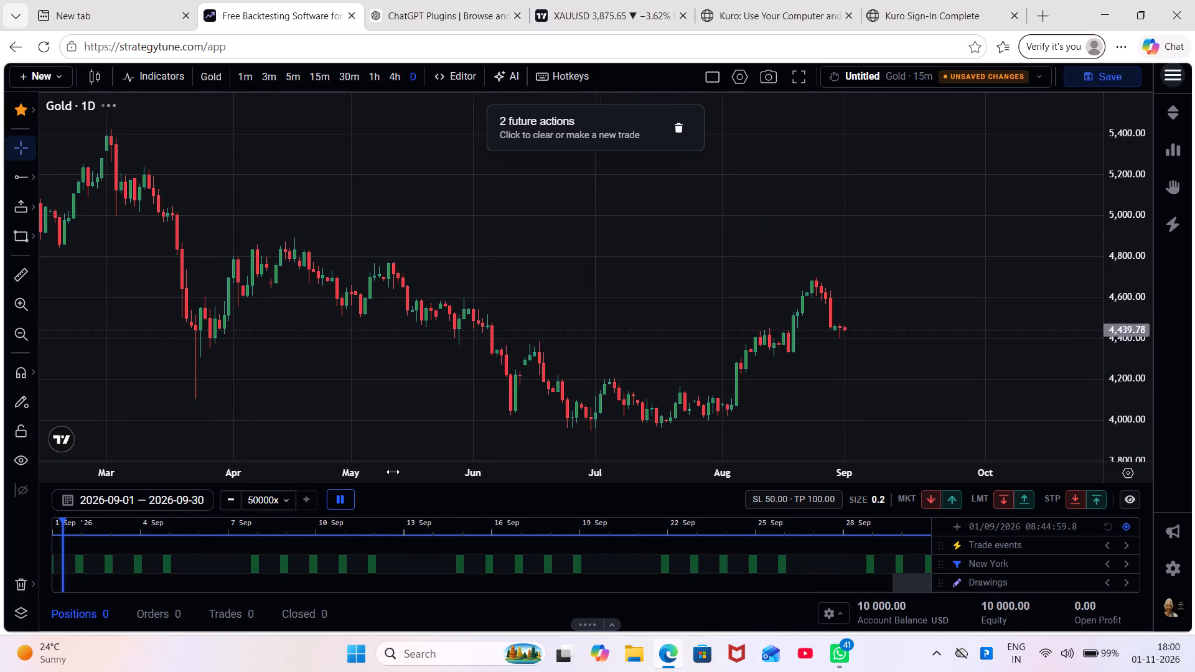
Slow the running September replay to 2x speed once it has advanced to around 9 September.
{"action": "left_click_drag", "start_coordinate": [782, 360], "coordinate": [713, 269]}
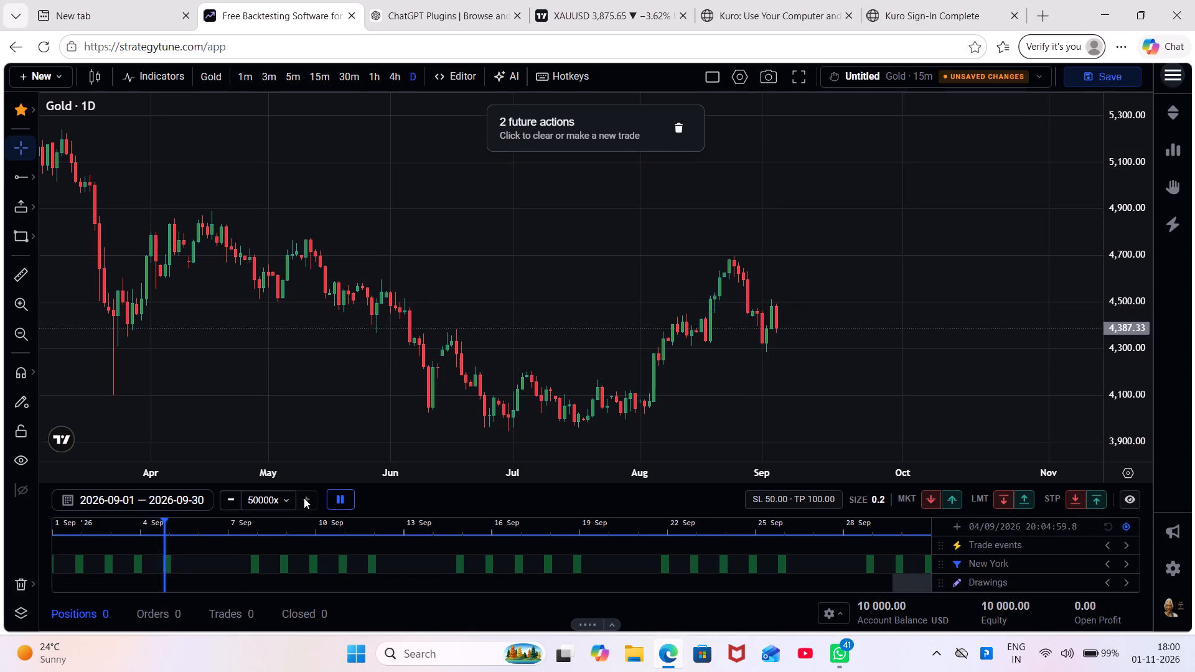
{"action": "left_click", "coordinate": [262, 506]}
{"action": "left_click", "coordinate": [266, 192]}
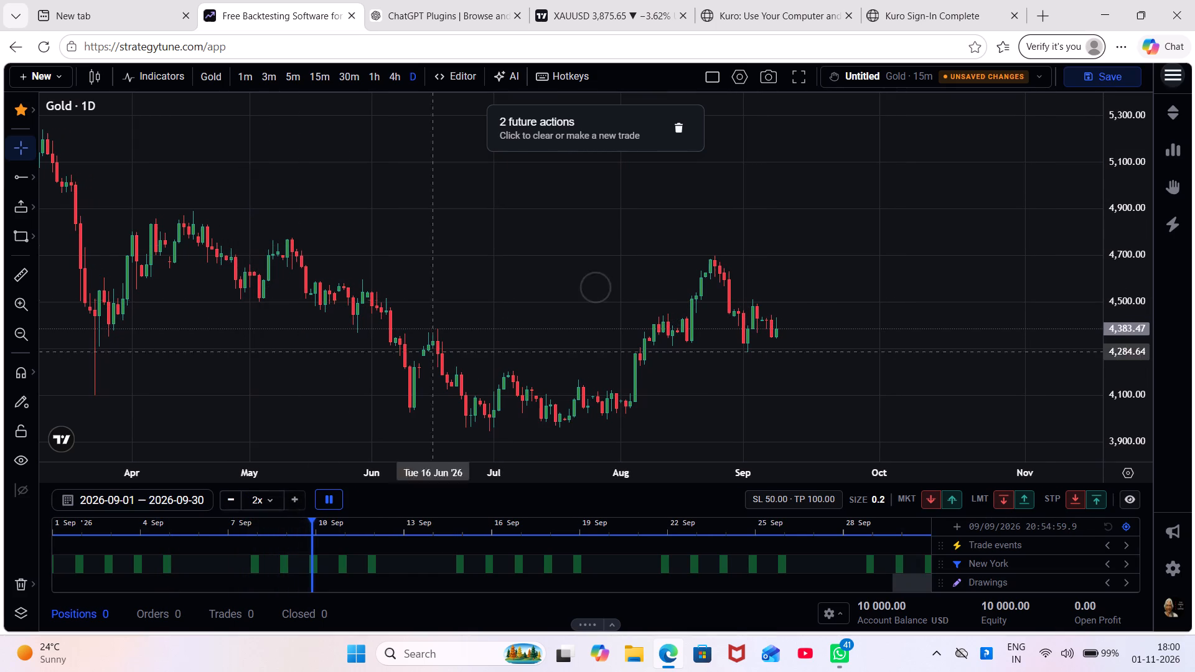
Examine Gold's daily price structure from early 2026 up to the replay point on 9 September.
{"action": "left_click_drag", "start_coordinate": [909, 415], "coordinate": [909, 353]}
{"action": "scroll", "coordinate": [905, 344], "scroll_direction": "down", "scroll_amount": 3}
{"action": "left_click_drag", "start_coordinate": [896, 377], "coordinate": [895, 335]}
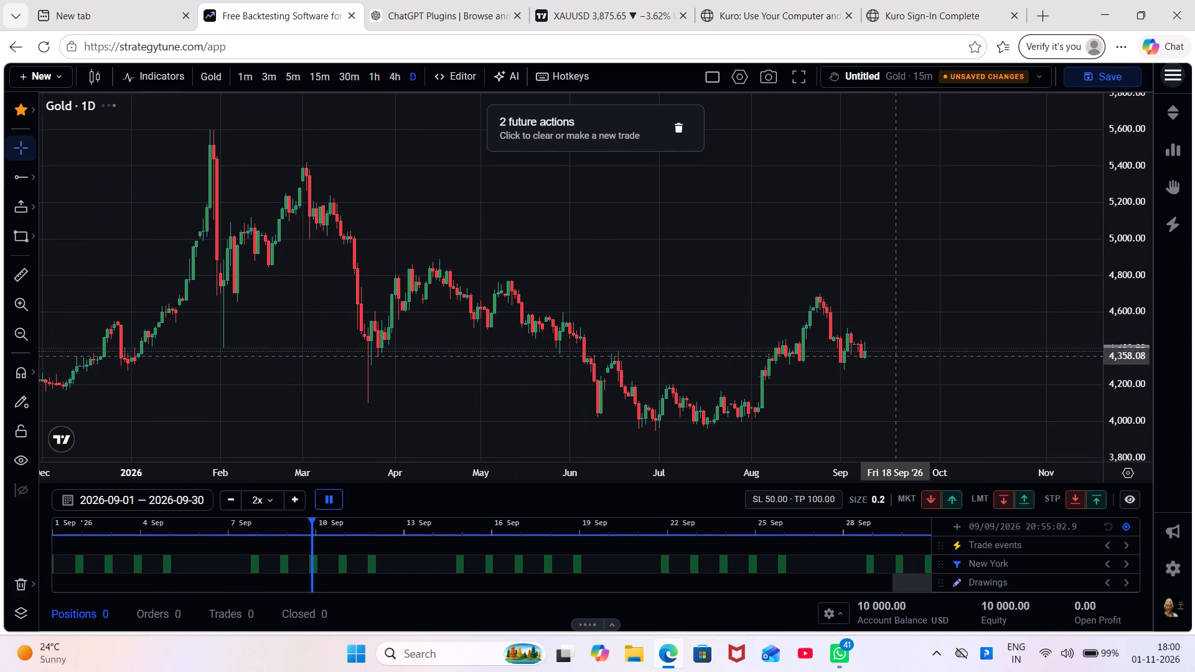
{"action": "left_click_drag", "start_coordinate": [895, 335], "coordinate": [893, 269]}
{"action": "scroll", "coordinate": [1140, 390], "scroll_direction": "up", "scroll_amount": 9}
{"action": "left_click_drag", "start_coordinate": [1069, 300], "coordinate": [999, 0]}
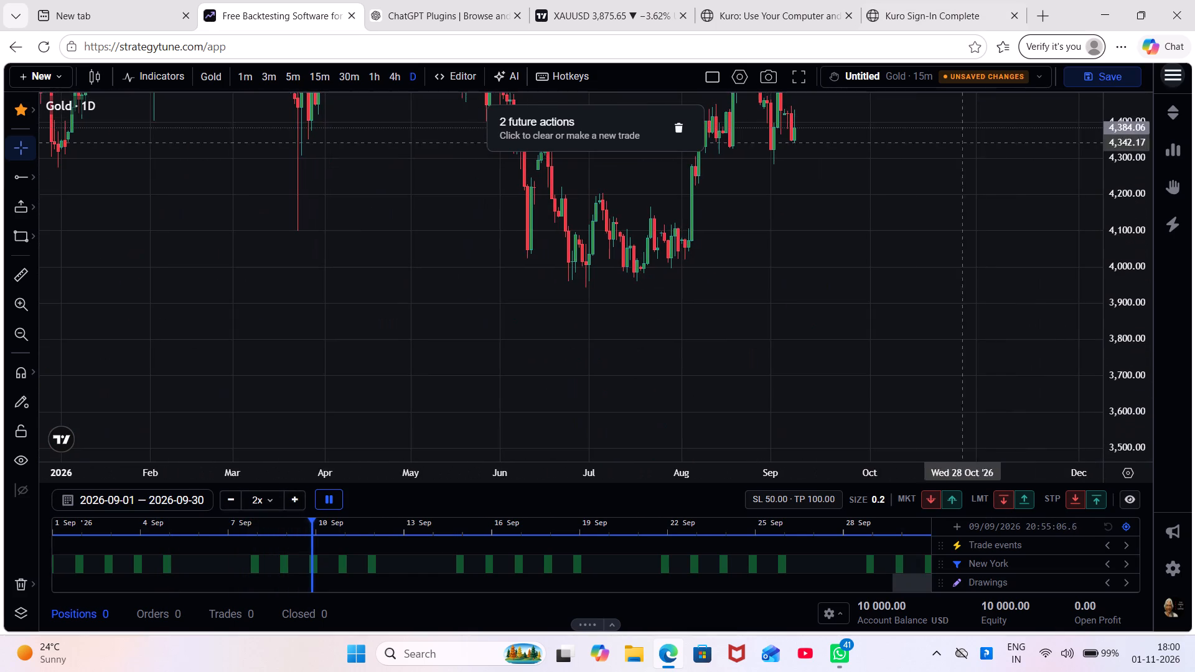
{"action": "left_click_drag", "start_coordinate": [897, 312], "coordinate": [869, 427]}
{"action": "scroll", "coordinate": [868, 419], "scroll_direction": "up", "scroll_amount": 5}
{"action": "left_click_drag", "start_coordinate": [808, 370], "coordinate": [813, 402]}
{"action": "scroll", "coordinate": [813, 389], "scroll_direction": "down", "scroll_amount": 3}
Switch the Gold chart to the 4-hour timeframe and show it full screen.
{"action": "left_click", "coordinate": [398, 82]}
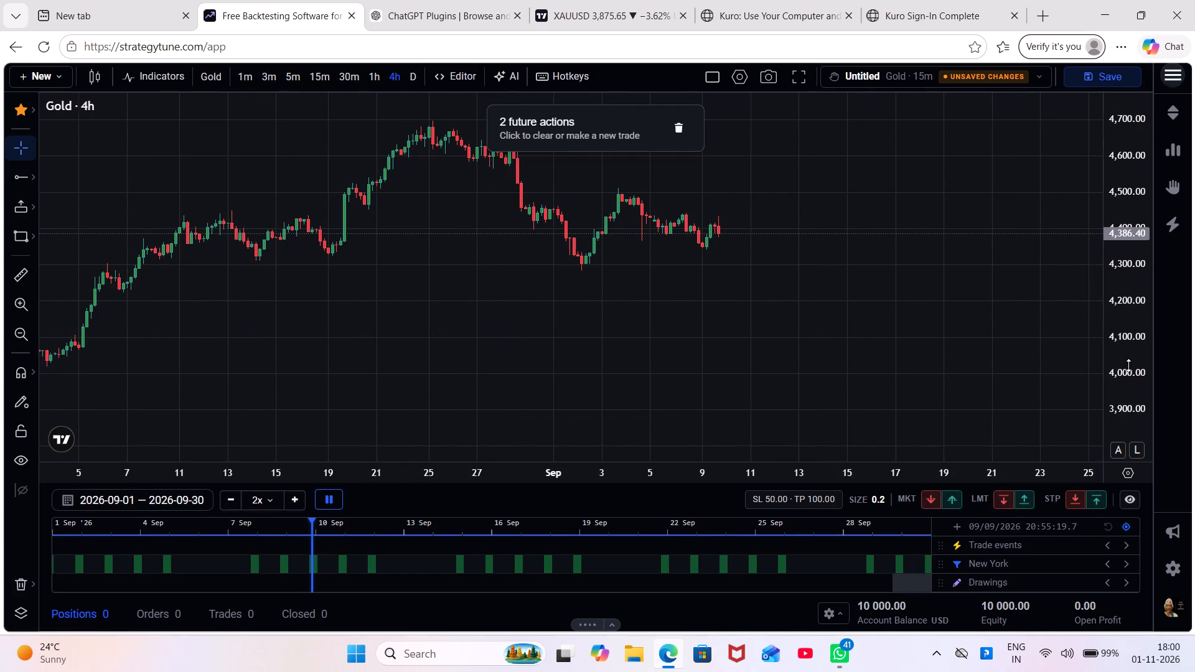
{"action": "scroll", "coordinate": [1129, 364], "scroll_direction": "up", "scroll_amount": 10}
{"action": "left_click_drag", "start_coordinate": [839, 292], "coordinate": [910, 395]}
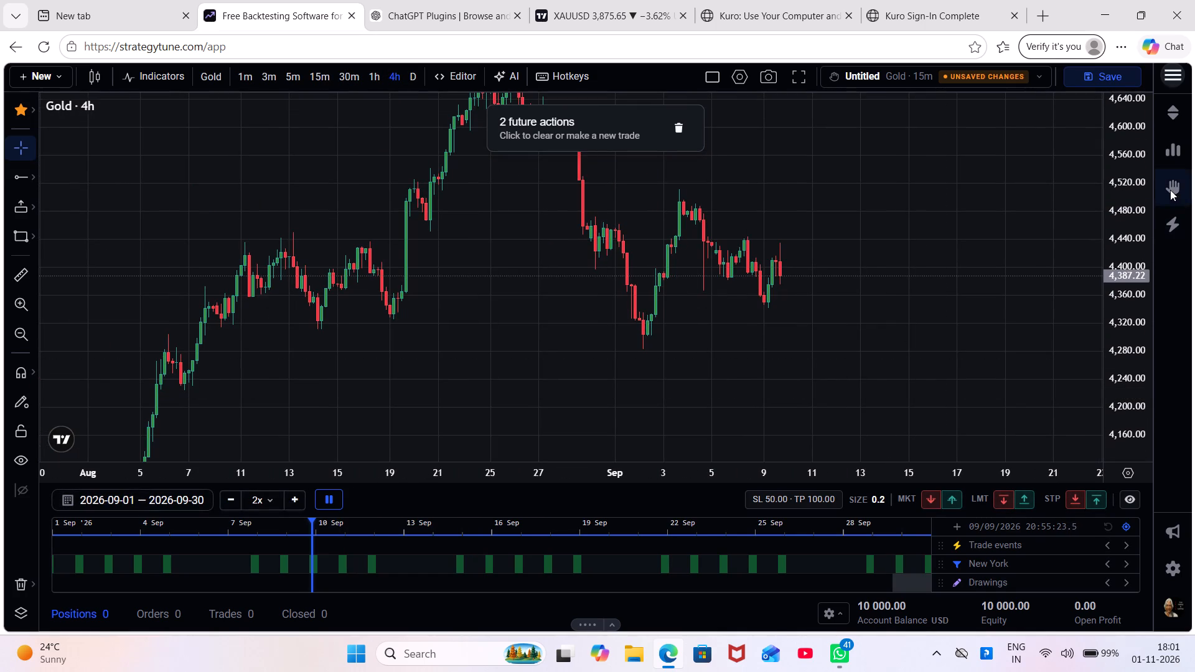
{"action": "left_click", "coordinate": [804, 68]}
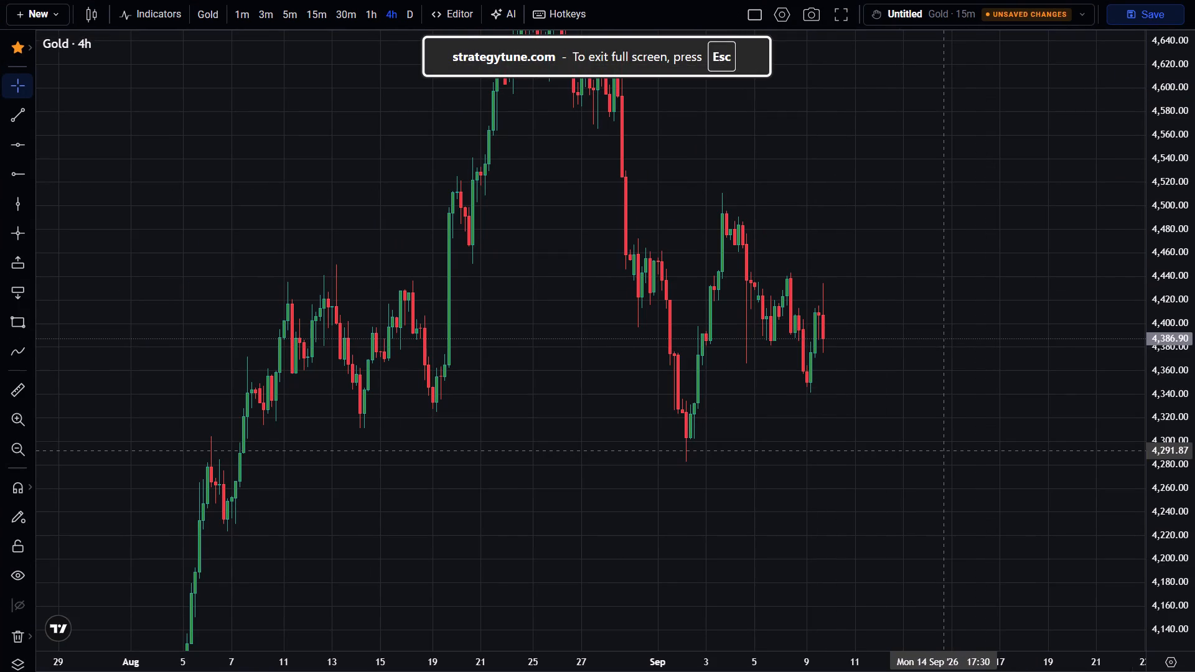
Examine the 4-hour swing highs and lows from August to 9 September for possible key levels.
{"action": "key", "text": "Up"}
{"action": "key", "text": "Up"}
{"action": "key", "text": "Up"}
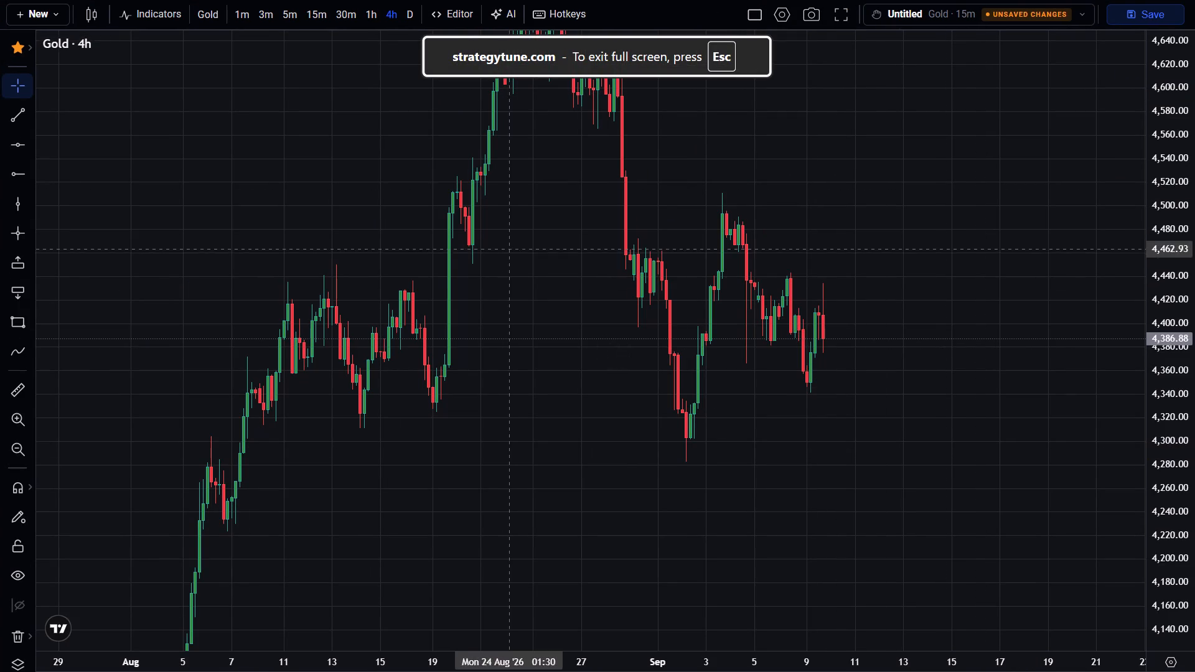
{"action": "scroll", "coordinate": [907, 430], "scroll_direction": "up", "scroll_amount": 5}
{"action": "left_click_drag", "start_coordinate": [664, 432], "coordinate": [975, 432]}
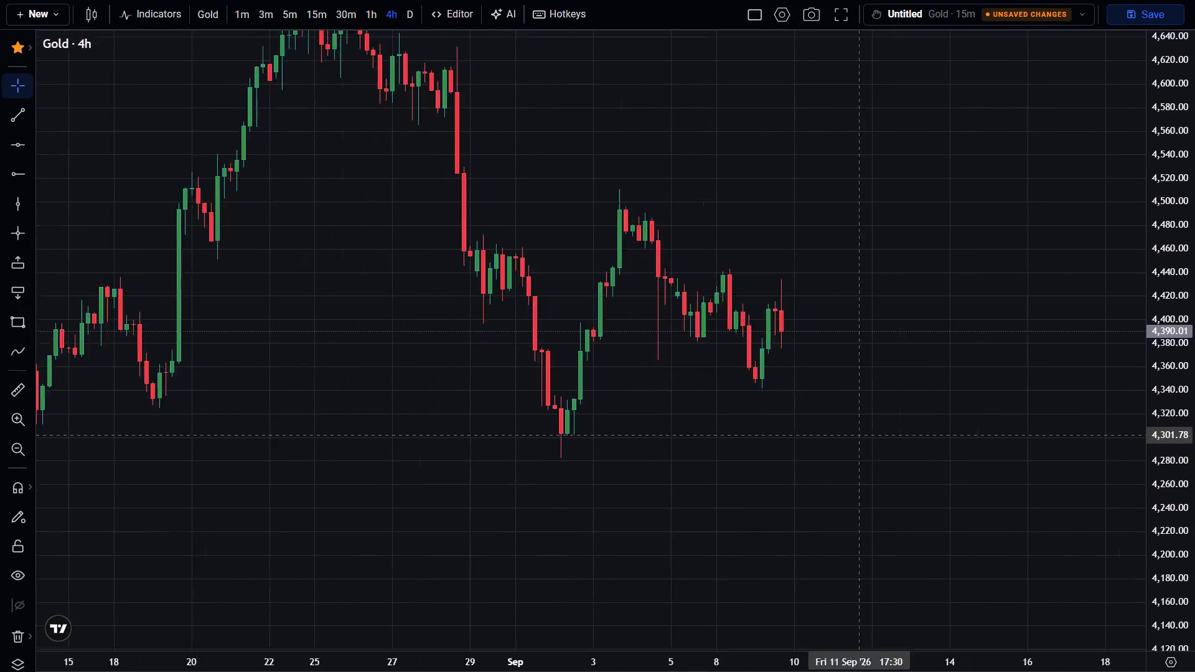
{"action": "left_click_drag", "start_coordinate": [975, 432], "coordinate": [1098, 414]}
{"action": "left_click_drag", "start_coordinate": [1167, 198], "coordinate": [1166, 371]}
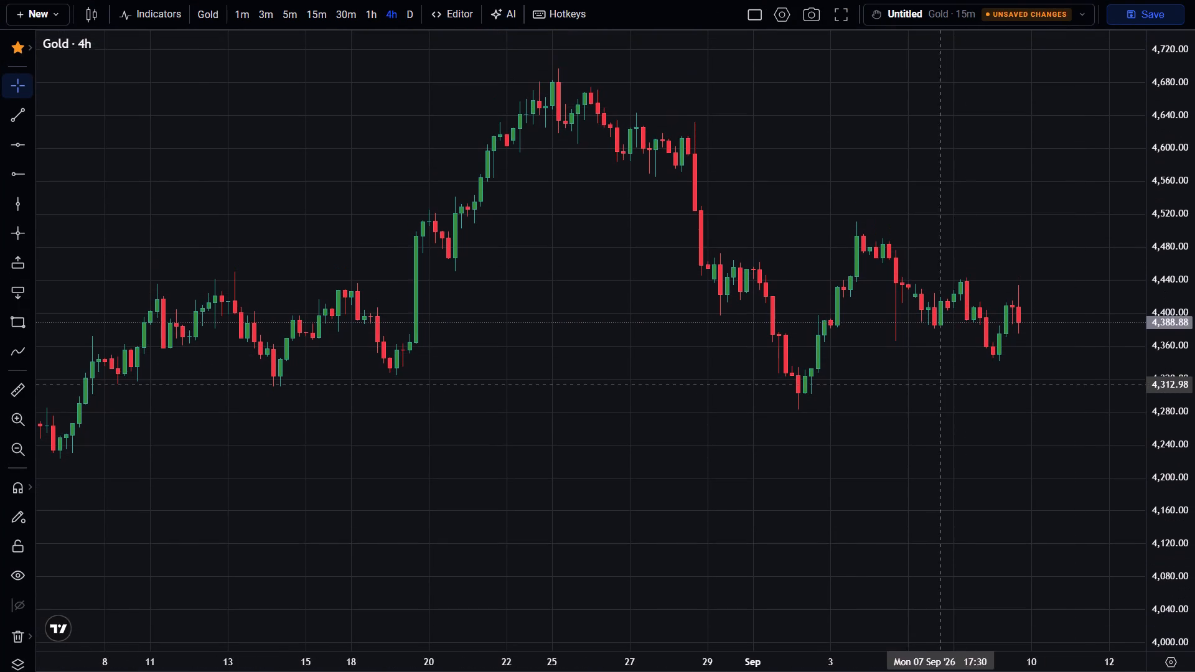
{"action": "scroll", "coordinate": [937, 385], "scroll_direction": "down", "scroll_amount": 2}
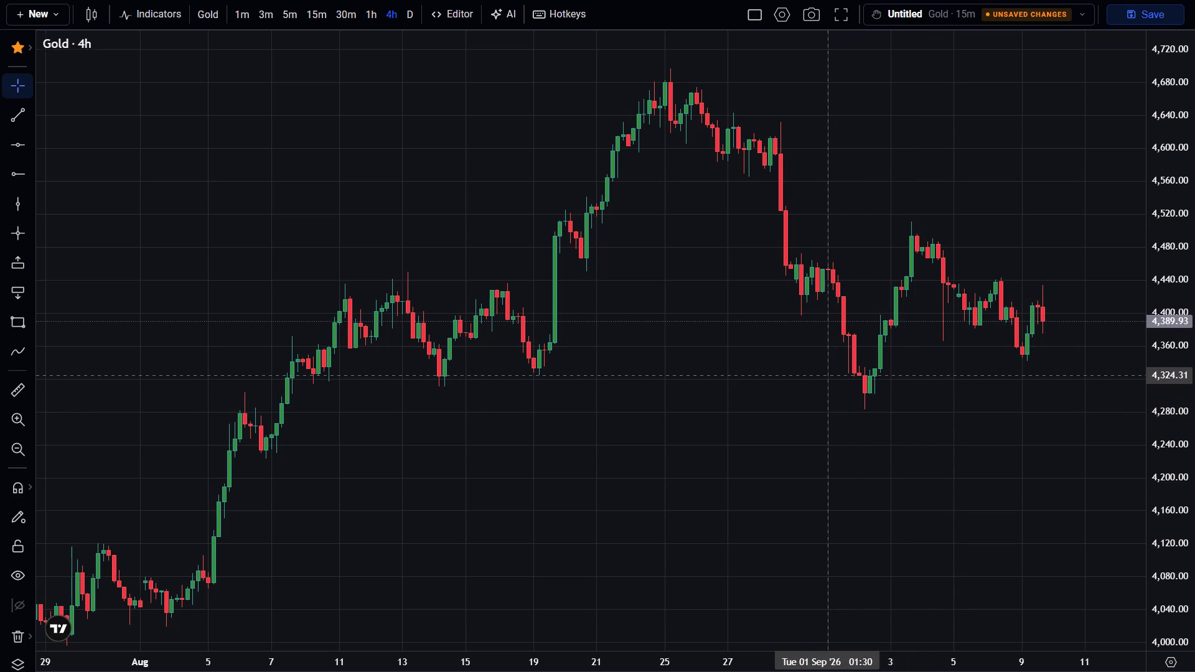
{"action": "left_click", "coordinate": [826, 375]}
{"action": "left_click_drag", "start_coordinate": [1081, 406], "coordinate": [967, 429]}
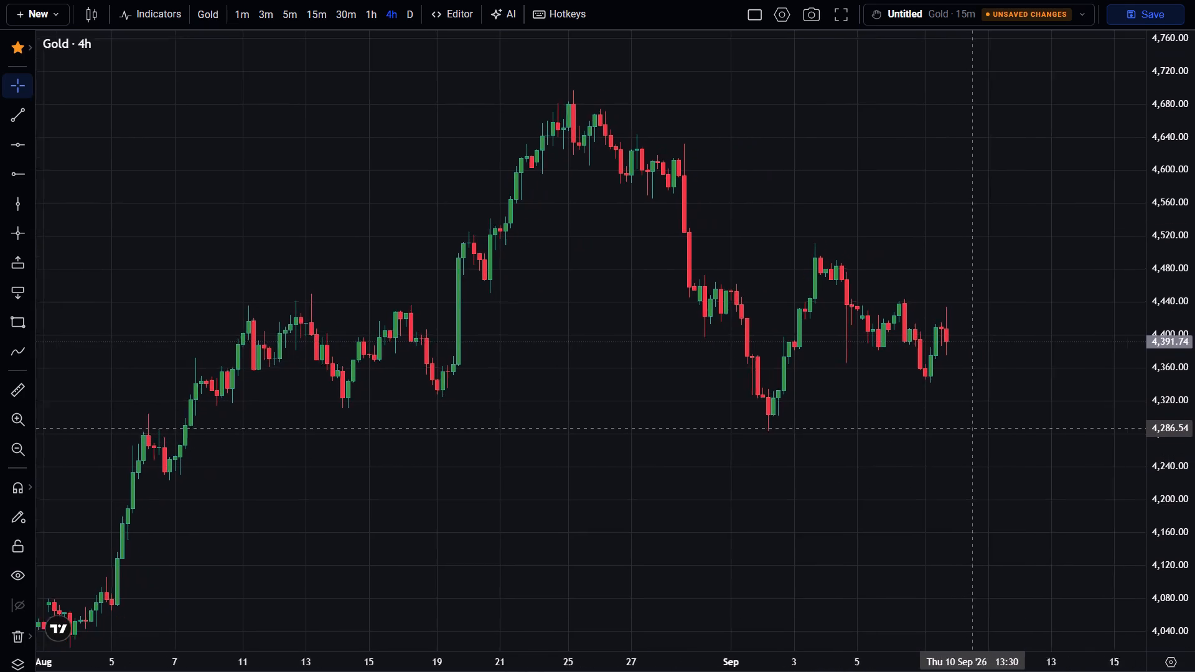
{"action": "left_click_drag", "start_coordinate": [967, 429], "coordinate": [962, 429]}
On the daily chart, draw a horizontal ray from 7 September at about 4,445, along the recent candle highs.
{"action": "left_click", "coordinate": [410, 14]}
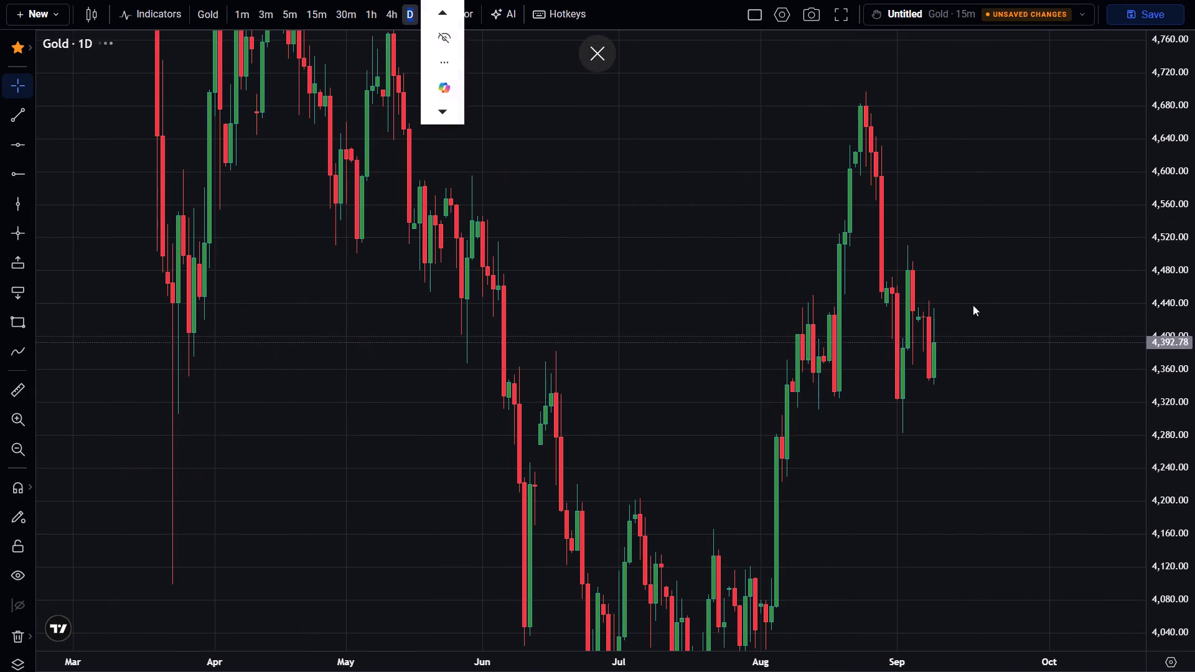
{"action": "scroll", "coordinate": [1097, 437], "scroll_direction": "up", "scroll_amount": 4}
{"action": "scroll", "coordinate": [1161, 483], "scroll_direction": "up", "scroll_amount": 3}
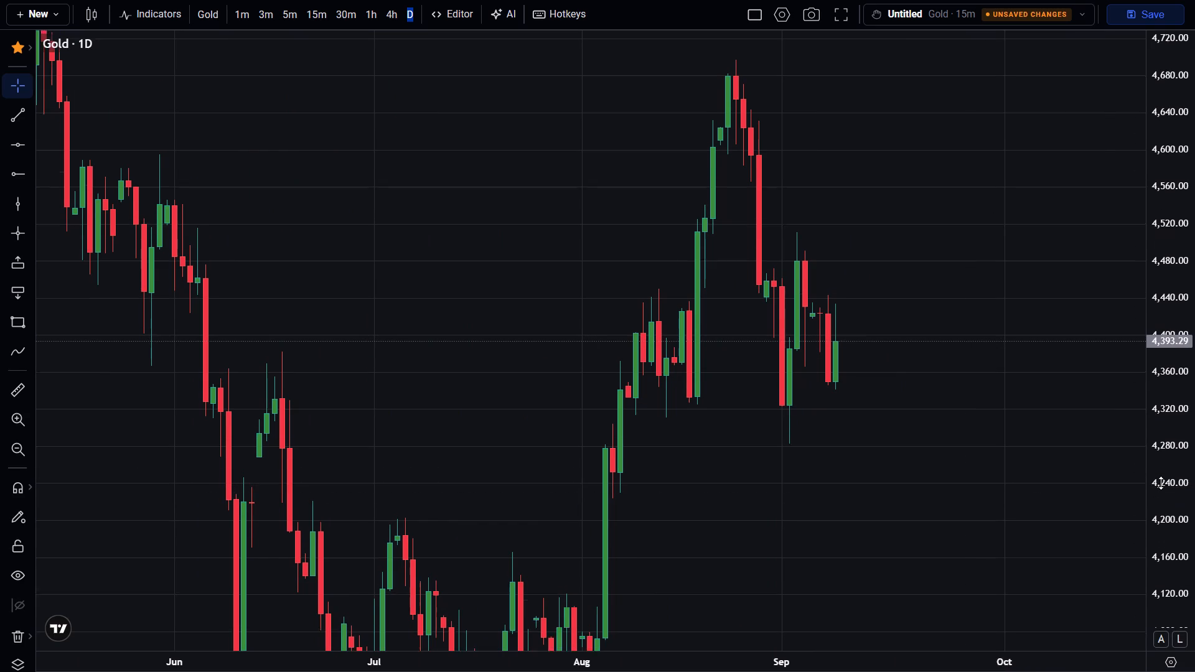
{"action": "scroll", "coordinate": [1161, 483], "scroll_direction": "up", "scroll_amount": 2}
{"action": "scroll", "coordinate": [1067, 502], "scroll_direction": "up", "scroll_amount": 3}
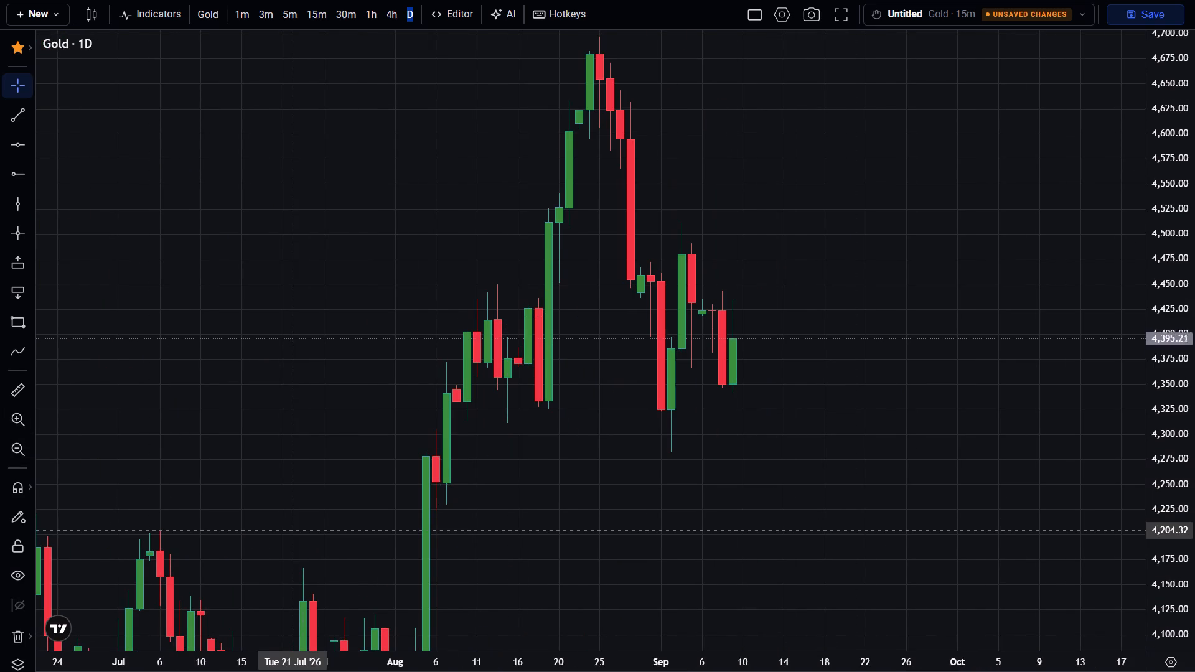
{"action": "key", "text": "Up"}
{"action": "key", "text": "Up"}
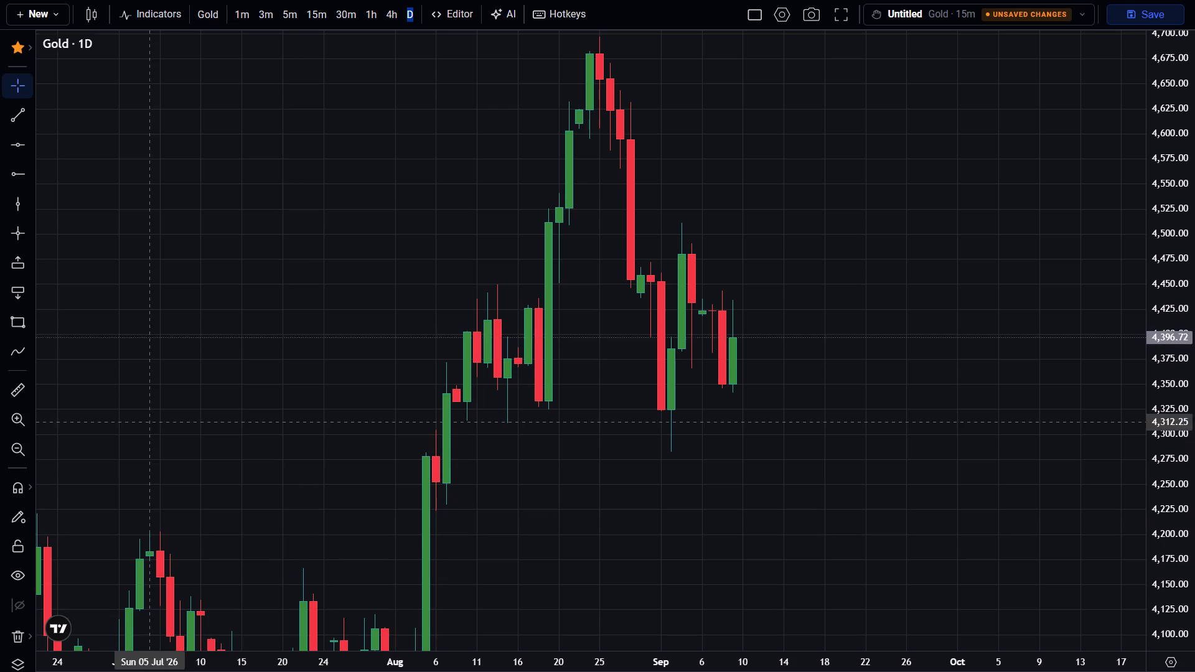
{"action": "left_click", "coordinate": [19, 177]}
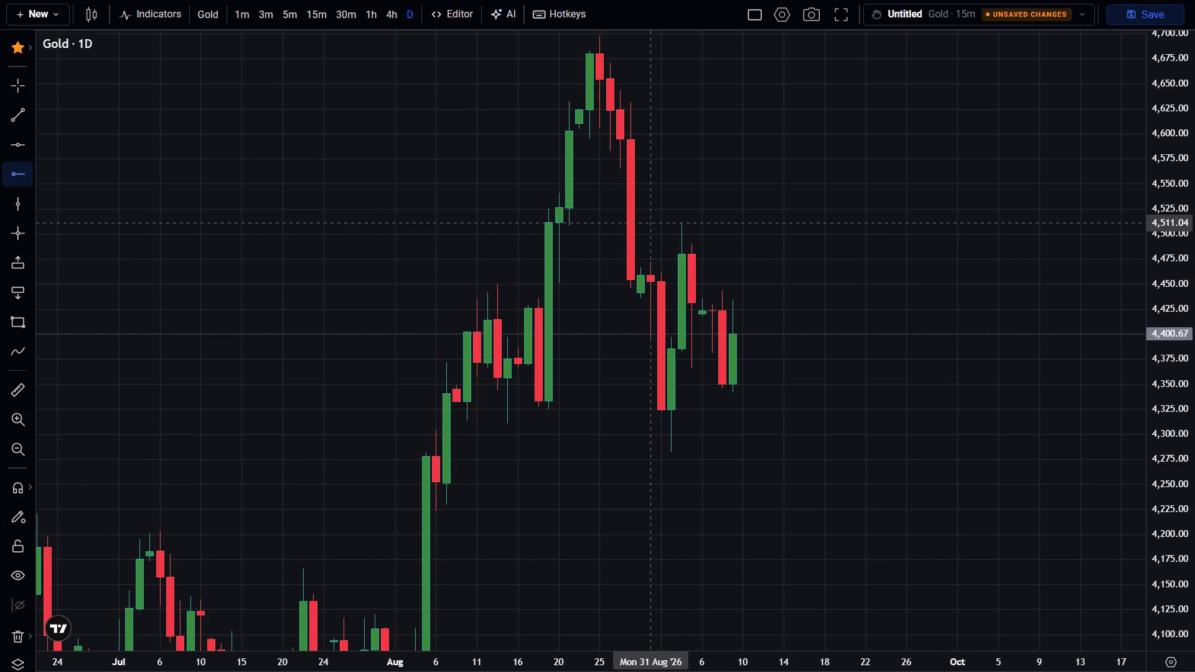
{"action": "left_click", "coordinate": [708, 289]}
Draw a horizontal ray from 27 August at about 4,283, along the early-September swing low.
{"action": "left_click_drag", "start_coordinate": [827, 394], "coordinate": [827, 320]}
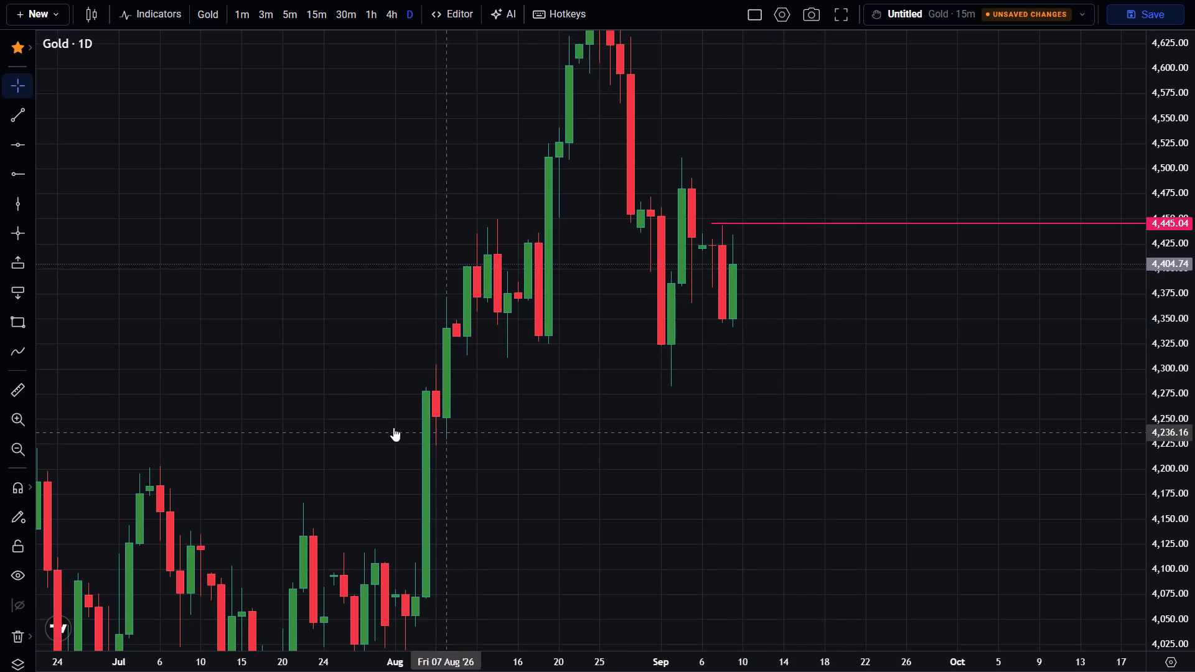
{"action": "left_click", "coordinate": [4, 177]}
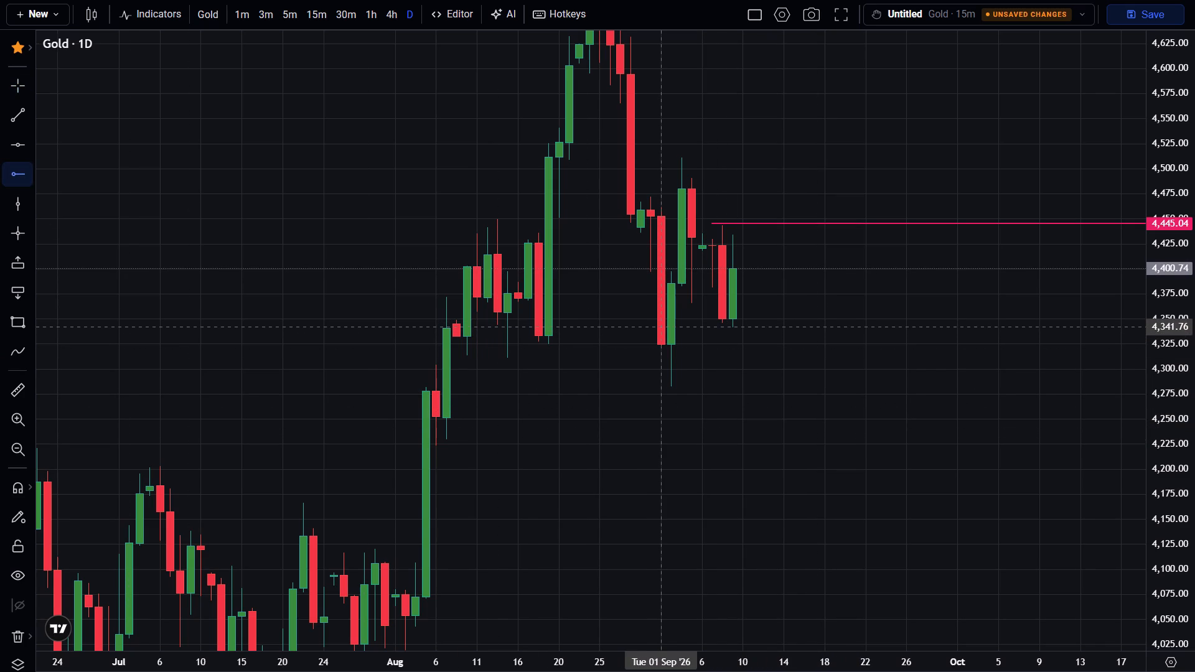
{"action": "left_click", "coordinate": [616, 386]}
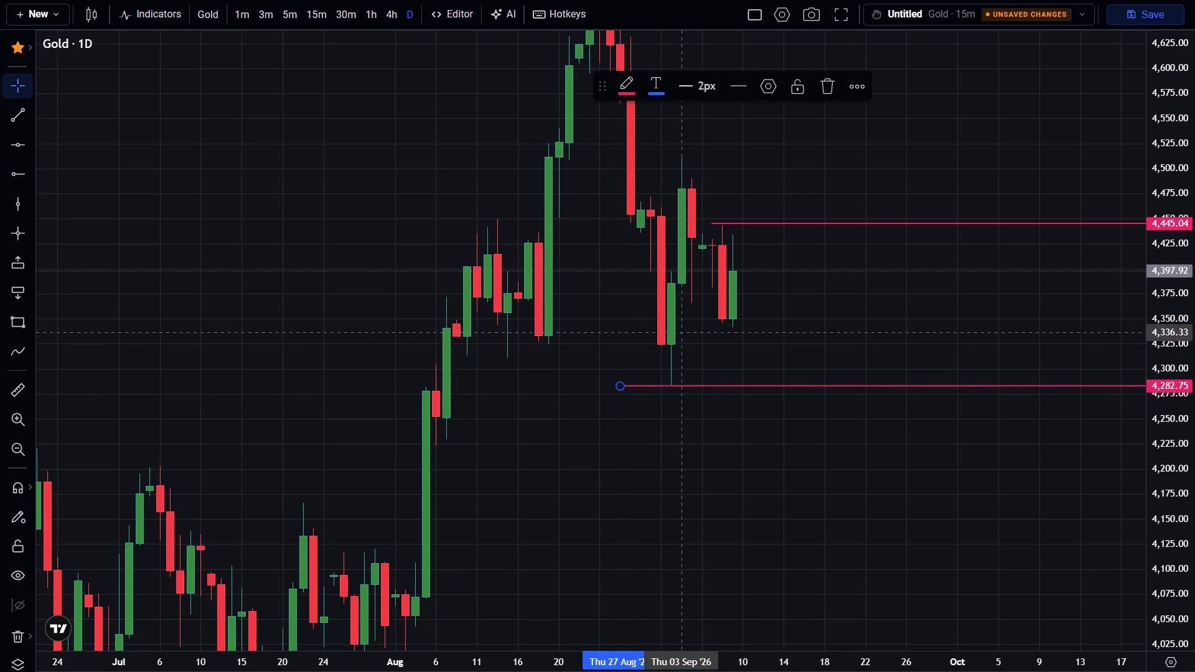
{"action": "left_click", "coordinate": [684, 327]}
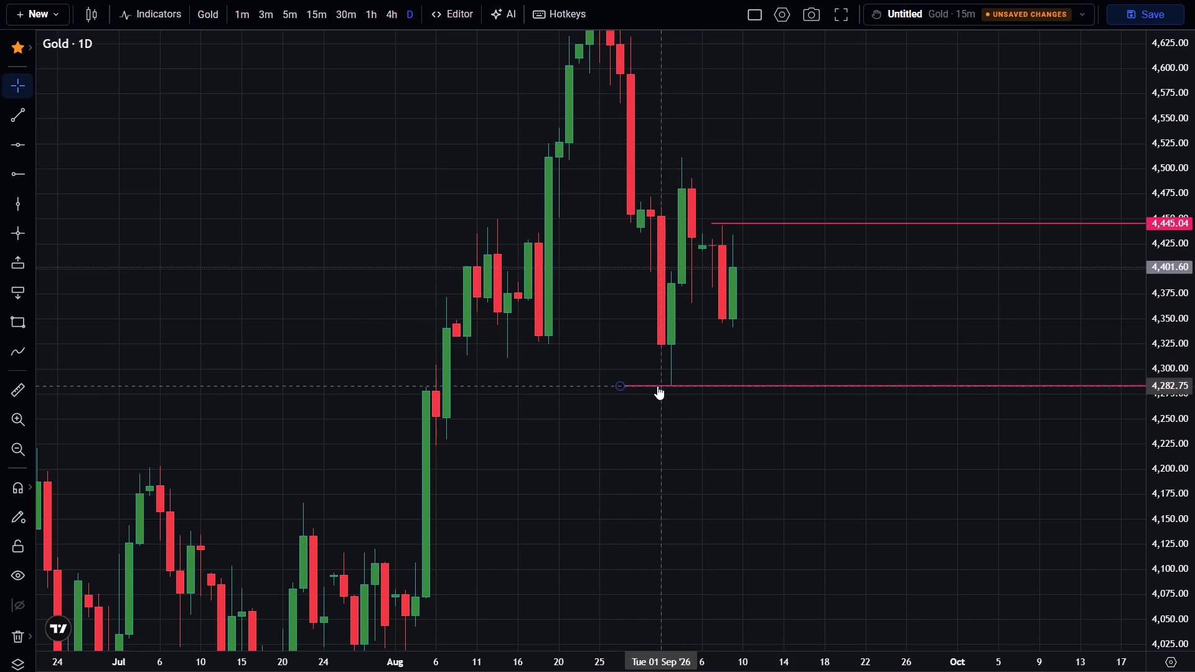
{"action": "left_click", "coordinate": [674, 327]}
Draw a horizontal ray from 6 September at about 4,343, along the lows of the latest daily candles.
{"action": "left_click", "coordinate": [29, 162]}
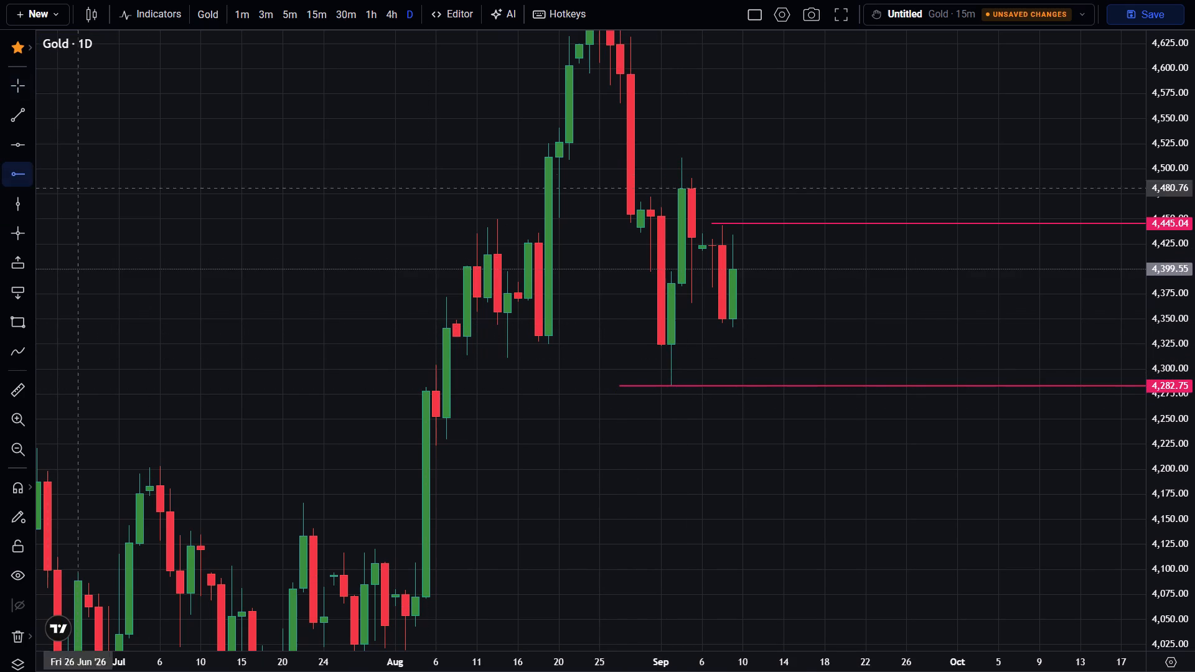
{"action": "left_click", "coordinate": [700, 326]}
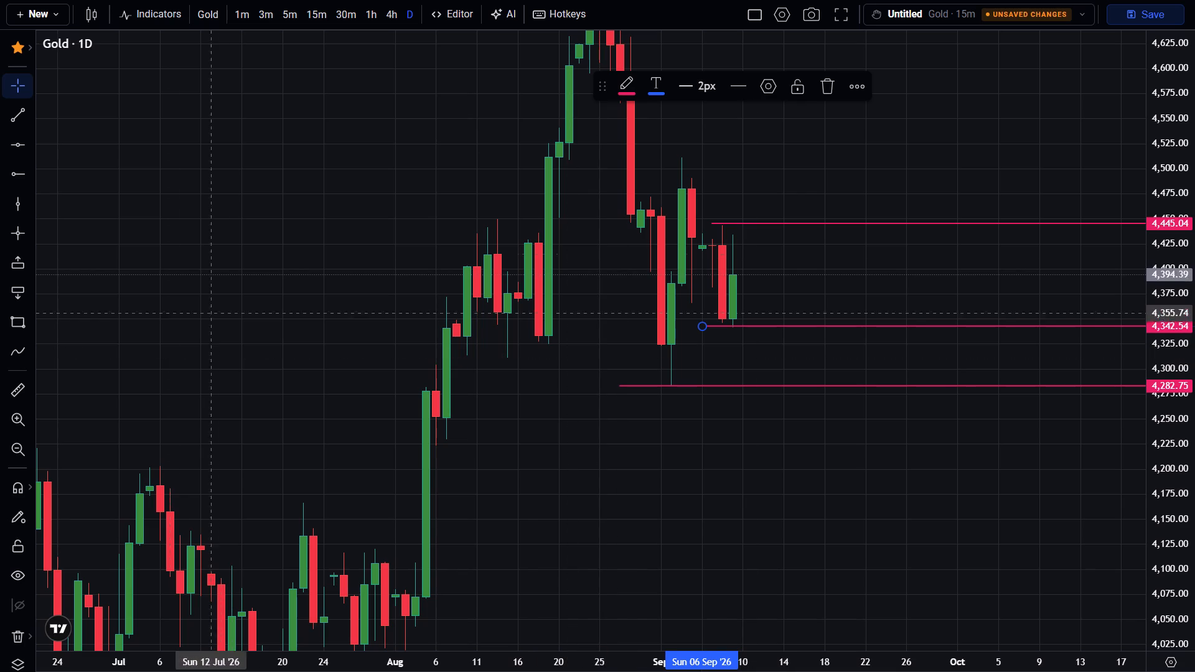
Switch to the 4-hour timeframe and examine price action around the three marked levels.
{"action": "left_click", "coordinate": [390, 11]}
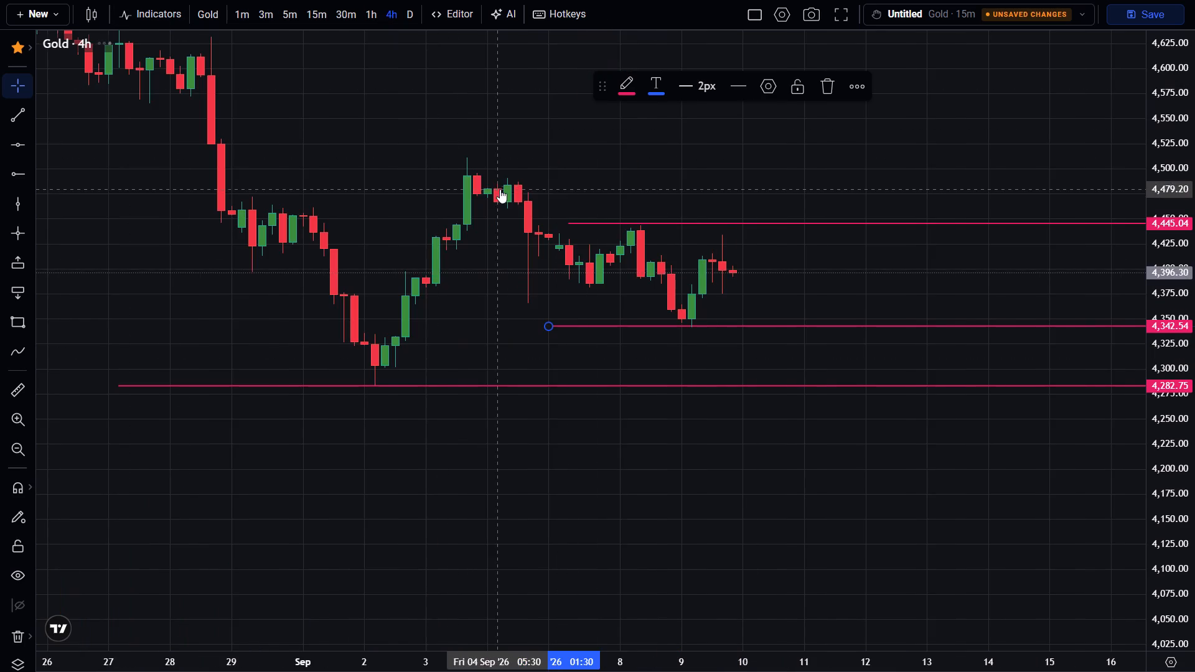
{"action": "scroll", "coordinate": [500, 189], "scroll_direction": "down", "scroll_amount": 4}
{"action": "scroll", "coordinate": [1194, 406], "scroll_direction": "up", "scroll_amount": 6}
{"action": "scroll", "coordinate": [977, 520], "scroll_direction": "up", "scroll_amount": 3}
{"action": "left_click_drag", "start_coordinate": [395, 489], "coordinate": [449, 522]}
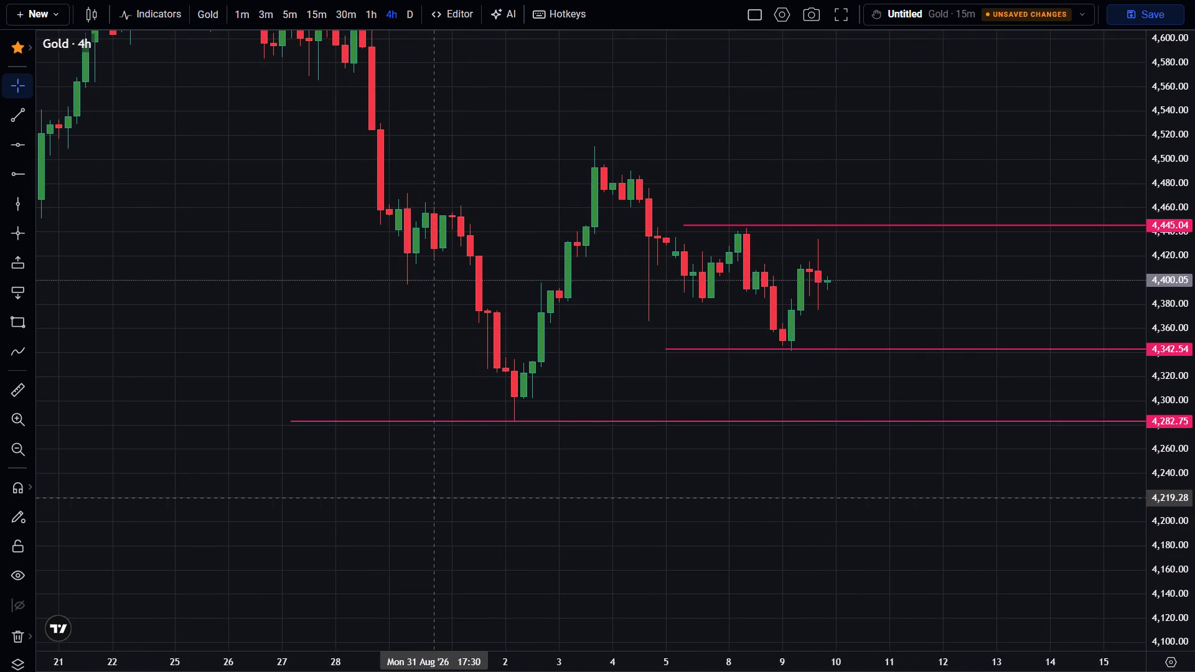
{"action": "scroll", "coordinate": [431, 498], "scroll_direction": "down", "scroll_amount": 1}
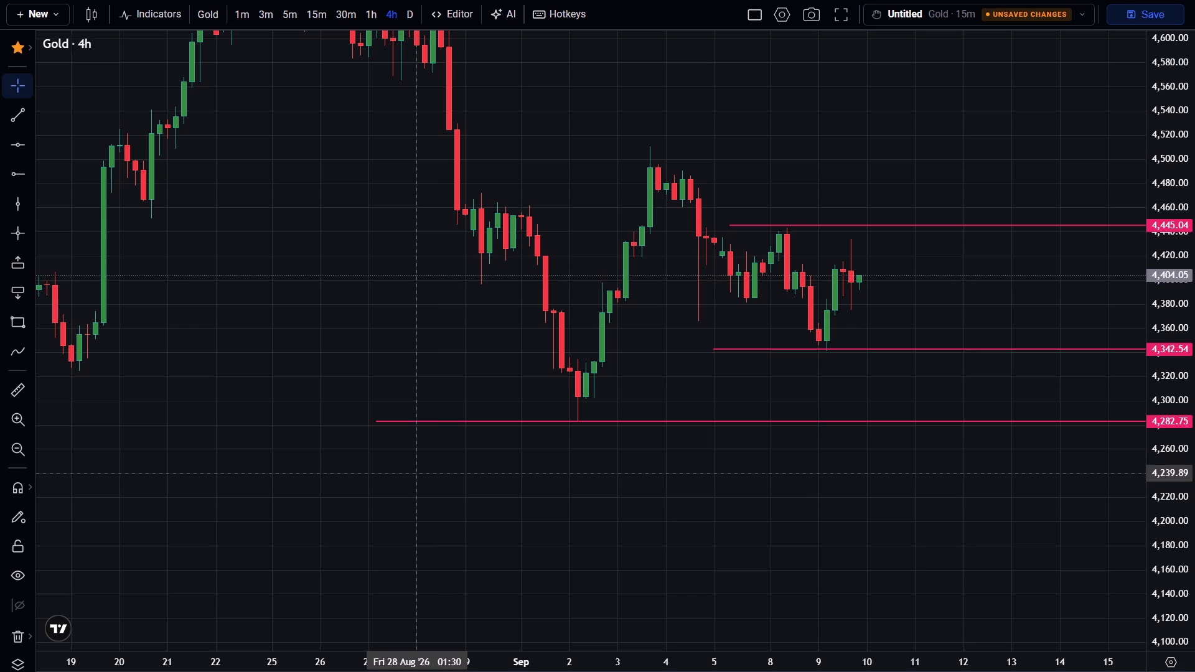
{"action": "left_click_drag", "start_coordinate": [428, 198], "coordinate": [532, 391]}
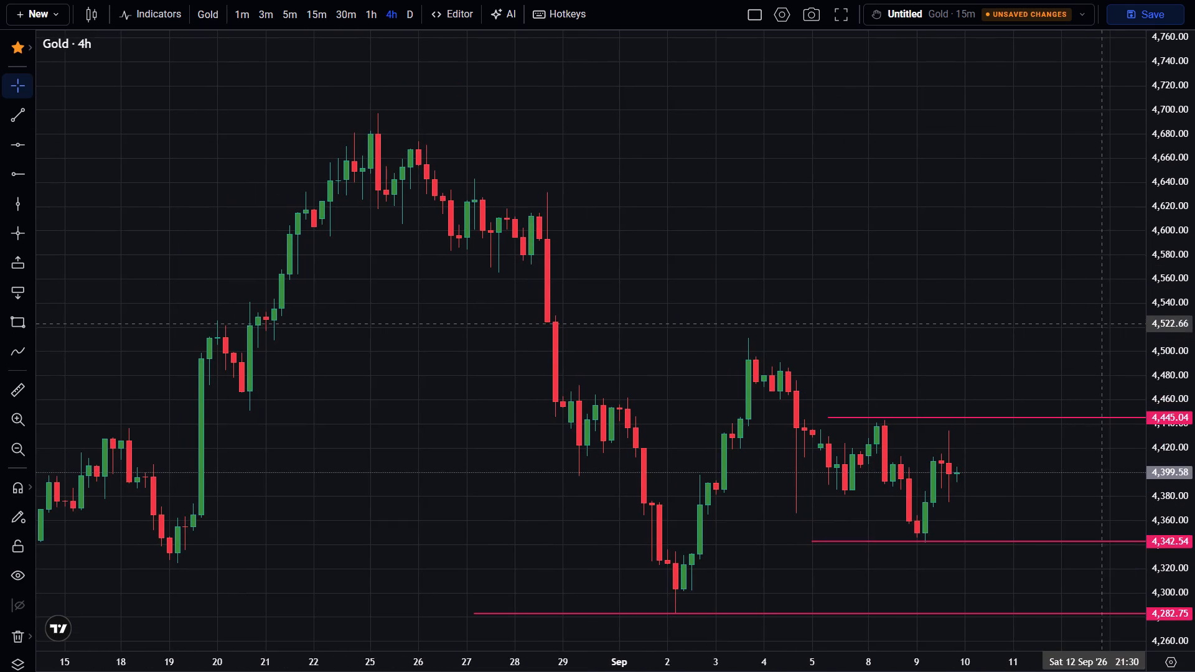
{"action": "left_click_drag", "start_coordinate": [1068, 325], "coordinate": [976, 190]}
{"action": "scroll", "coordinate": [1129, 378], "scroll_direction": "up", "scroll_amount": 5}
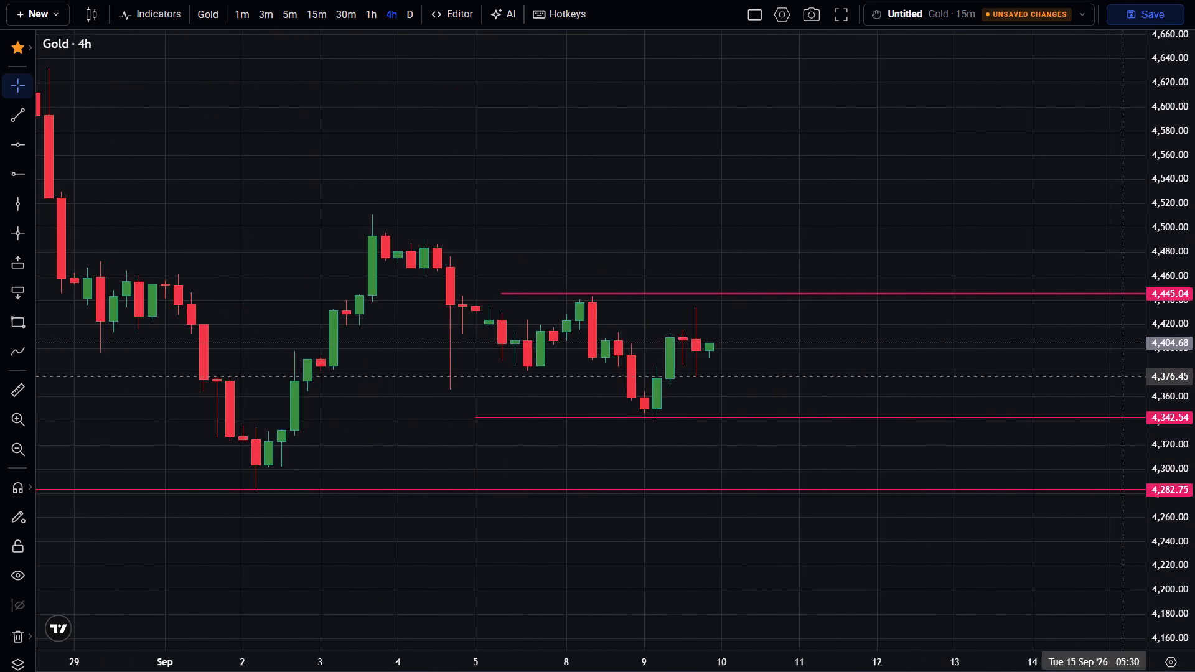
Examine the 4-hour price swings from late August to 10 September around the three marked levels.
{"action": "scroll", "coordinate": [1121, 375], "scroll_direction": "down", "scroll_amount": 4}
{"action": "scroll", "coordinate": [1169, 425], "scroll_direction": "up", "scroll_amount": 11}
{"action": "scroll", "coordinate": [1024, 427], "scroll_direction": "up", "scroll_amount": 3}
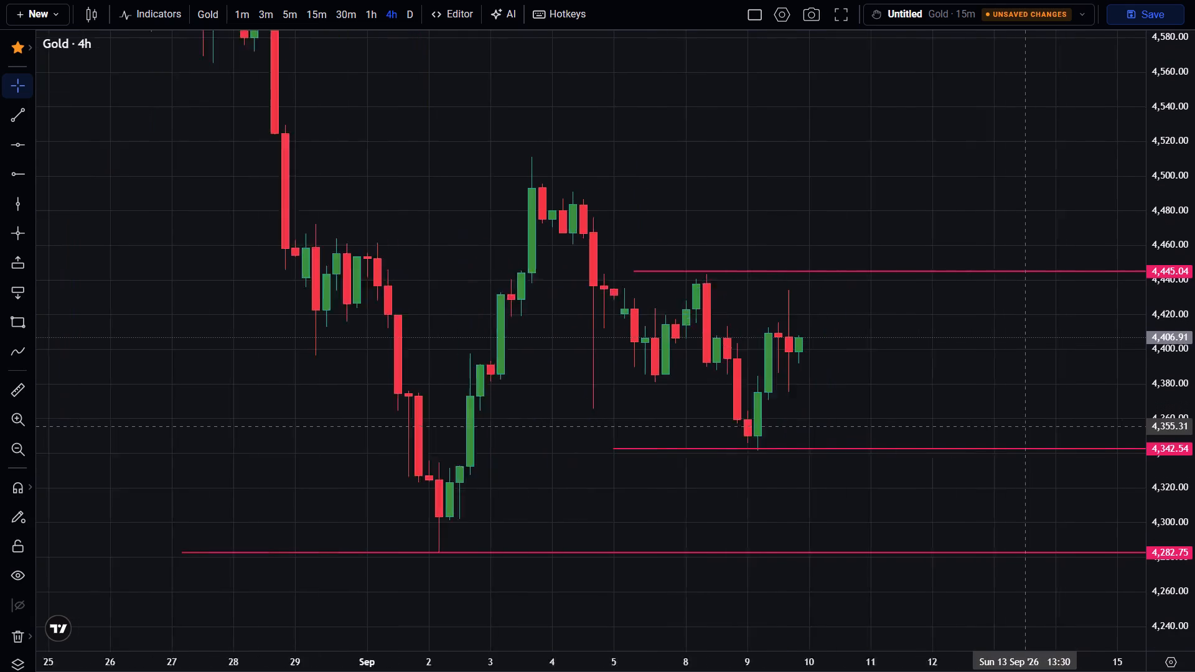
{"action": "left_click_drag", "start_coordinate": [907, 411], "coordinate": [916, 352]}
{"action": "scroll", "coordinate": [916, 352], "scroll_direction": "down", "scroll_amount": 2}
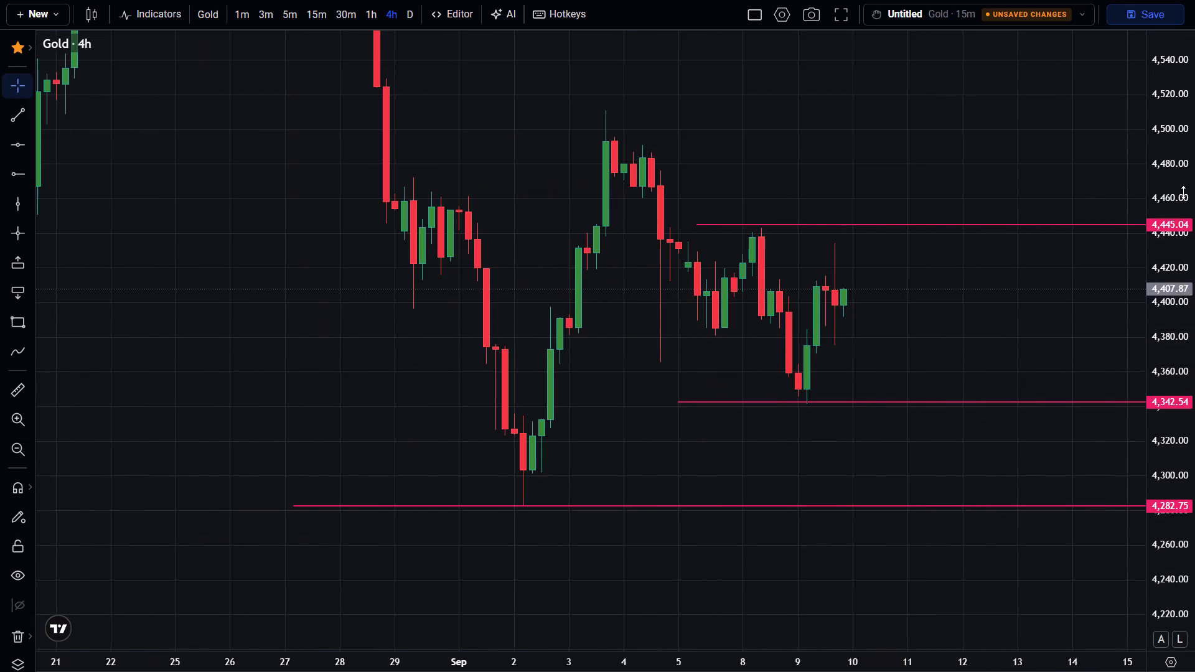
{"action": "left_click_drag", "start_coordinate": [1178, 177], "coordinate": [1169, 441]}
{"action": "scroll", "coordinate": [750, 438], "scroll_direction": "down", "scroll_amount": 3}
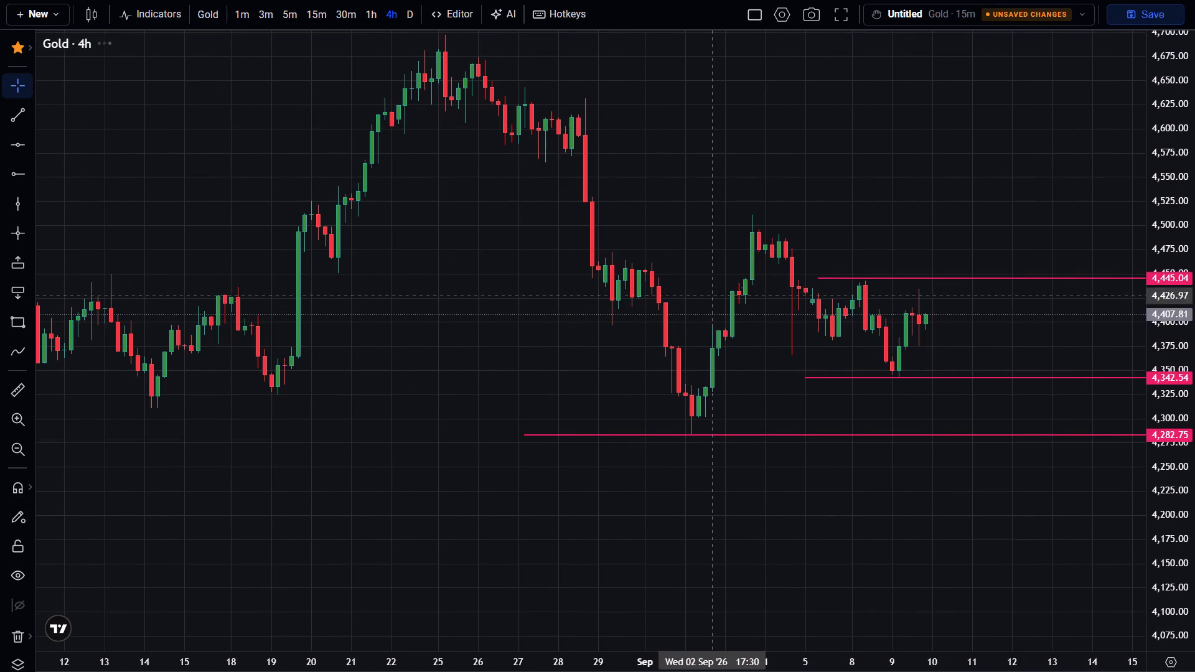
{"action": "left_click_drag", "start_coordinate": [715, 285], "coordinate": [696, 380]}
{"action": "scroll", "coordinate": [694, 380], "scroll_direction": "up", "scroll_amount": 1}
{"action": "scroll", "coordinate": [1194, 530], "scroll_direction": "up", "scroll_amount": 3}
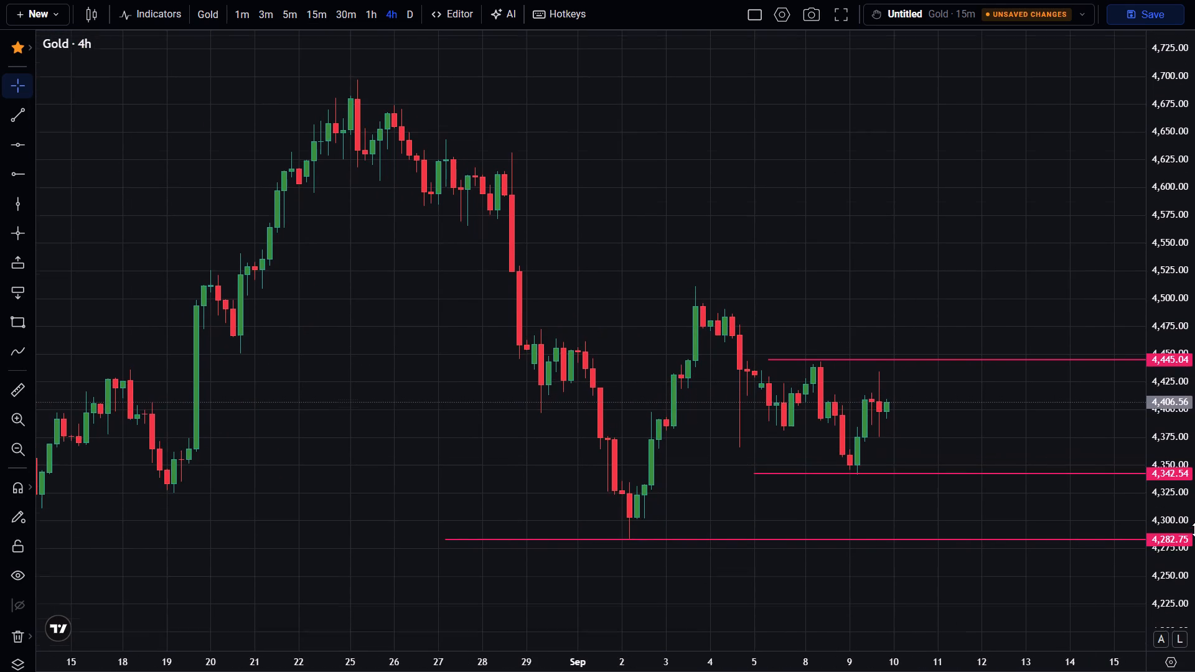
{"action": "scroll", "coordinate": [1194, 530], "scroll_direction": "up", "scroll_amount": 1}
{"action": "scroll", "coordinate": [1031, 528], "scroll_direction": "up", "scroll_amount": 2}
{"action": "left_click_drag", "start_coordinate": [986, 527], "coordinate": [995, 483]}
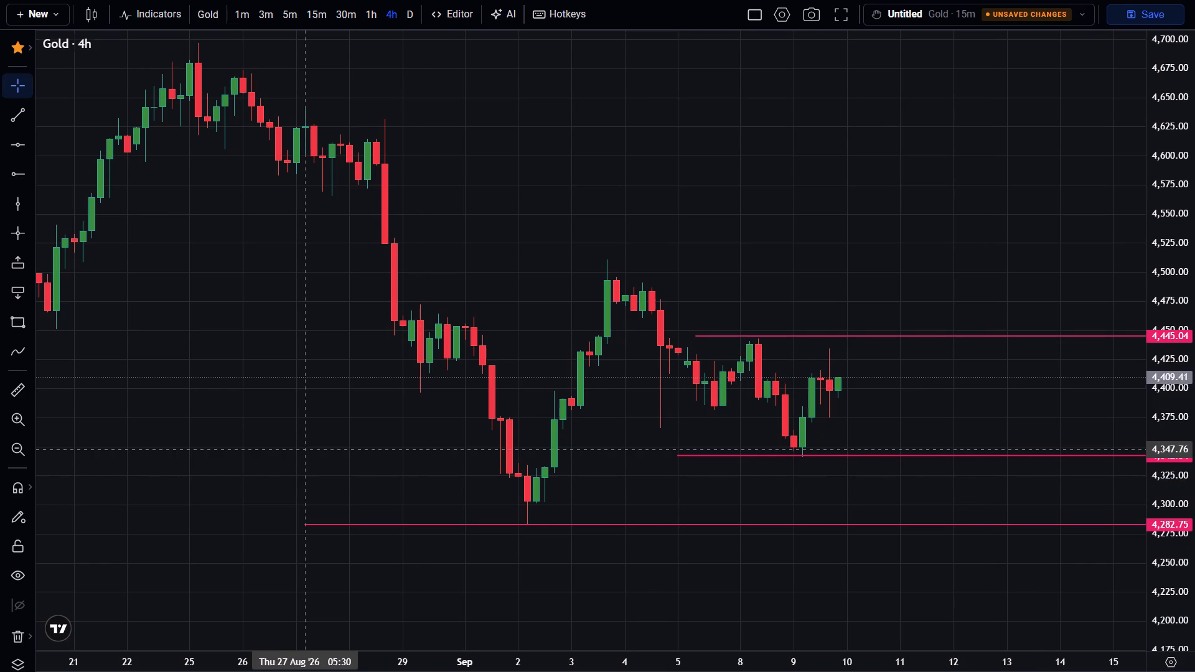
Speed up the replay and switch to the 1-hour timeframe, following price into 10 September.
{"action": "key", "text": "Up"}
{"action": "key", "text": "Up"}
{"action": "key", "text": "Up"}
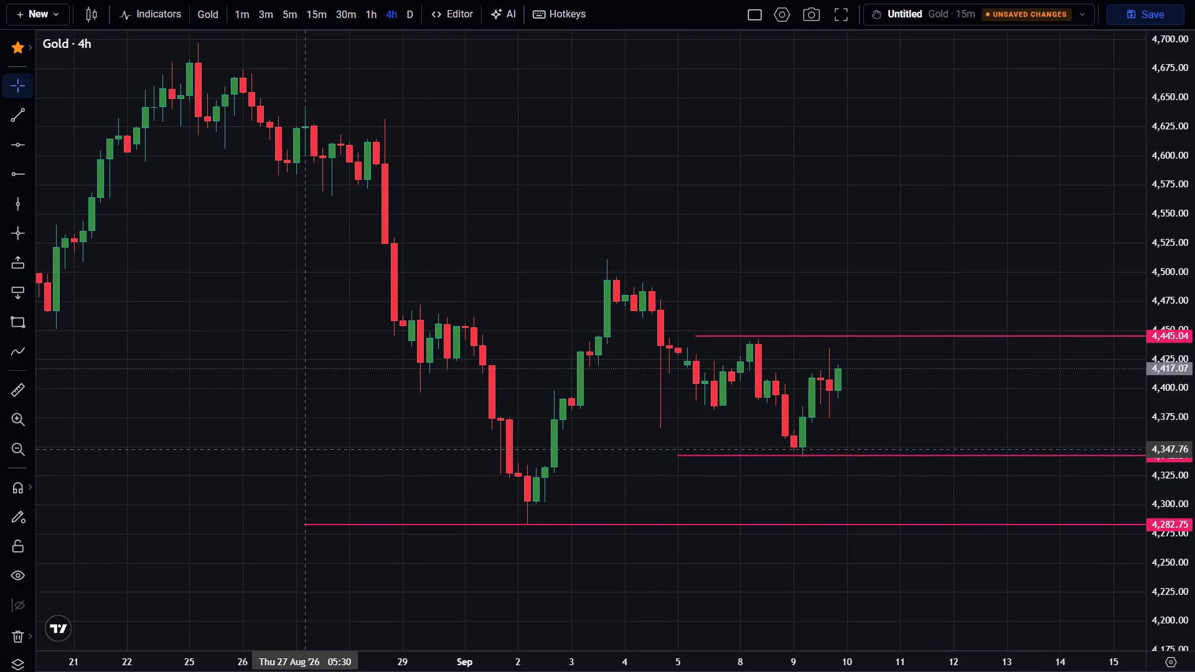
{"action": "left_click", "coordinate": [362, 16]}
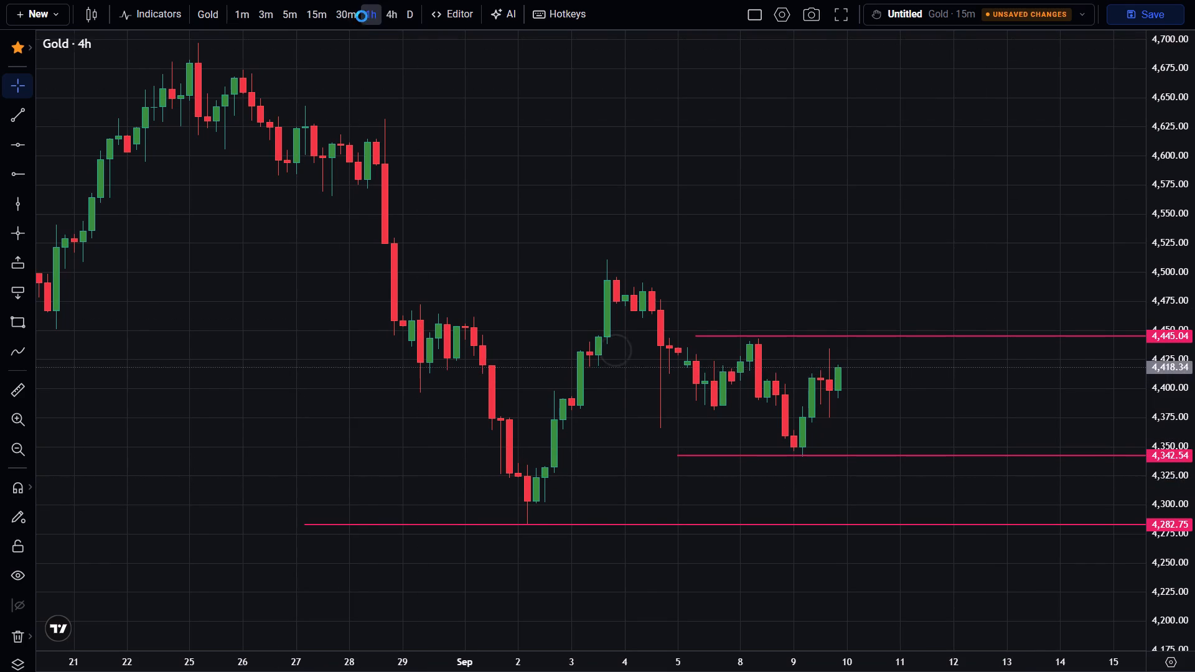
{"action": "scroll", "coordinate": [550, 286], "scroll_direction": "down", "scroll_amount": 5}
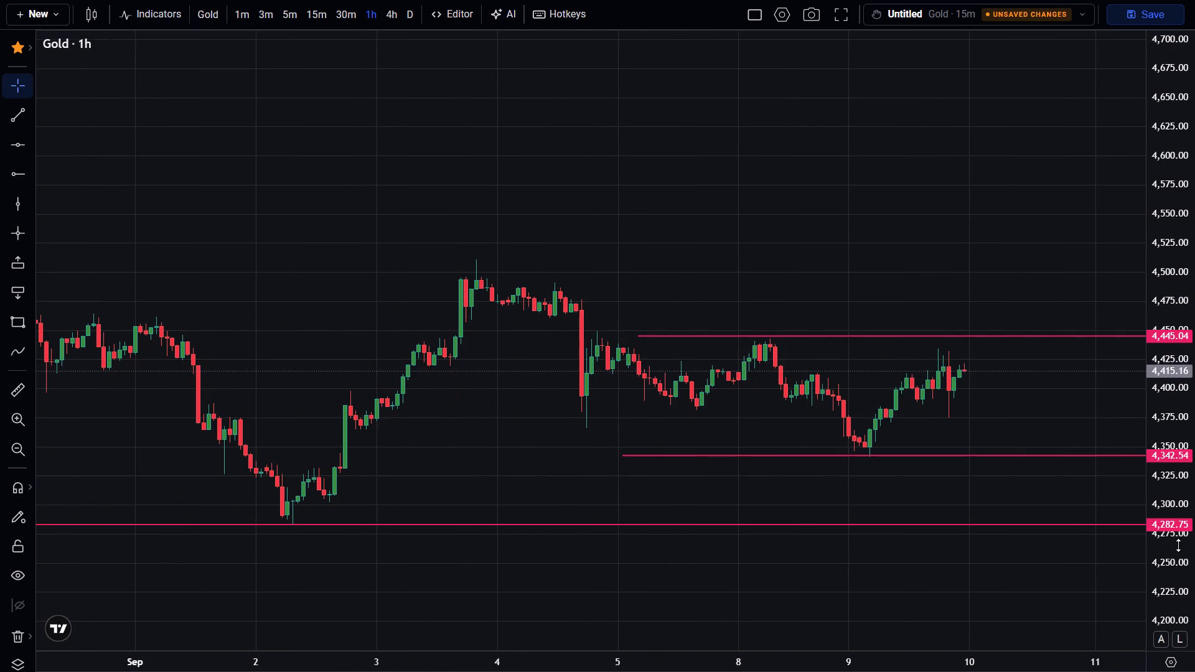
{"action": "scroll", "coordinate": [1177, 543], "scroll_direction": "up", "scroll_amount": 18}
{"action": "left_click_drag", "start_coordinate": [1051, 481], "coordinate": [932, 298]}
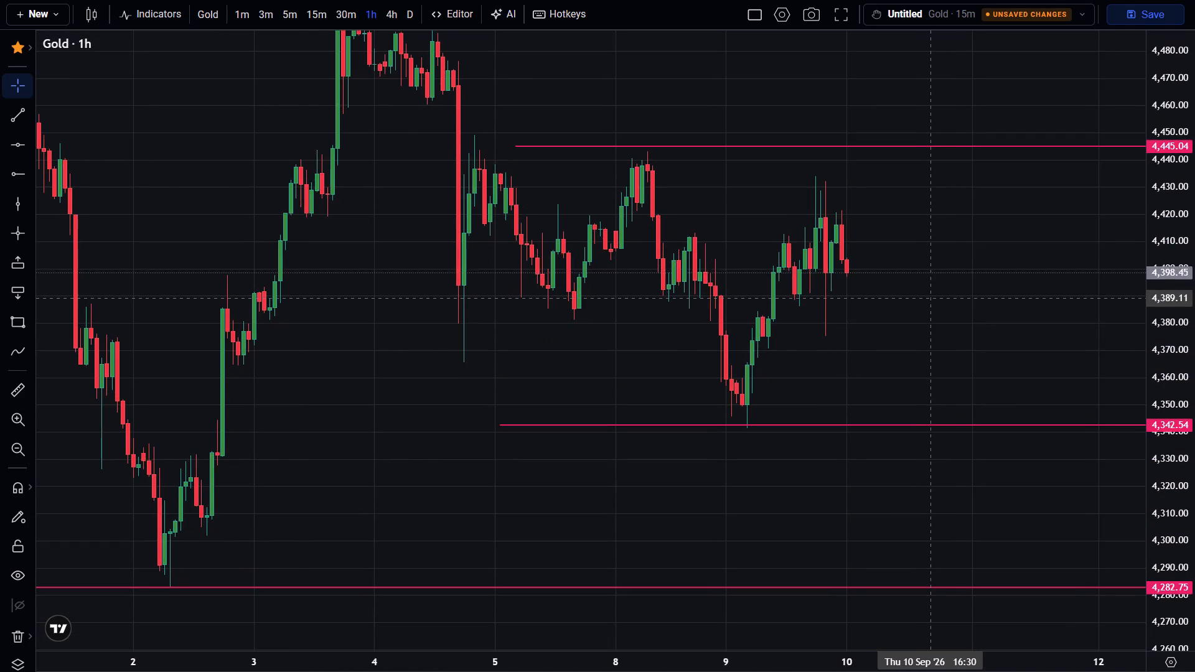
{"action": "scroll", "coordinate": [930, 298], "scroll_direction": "up", "scroll_amount": 4}
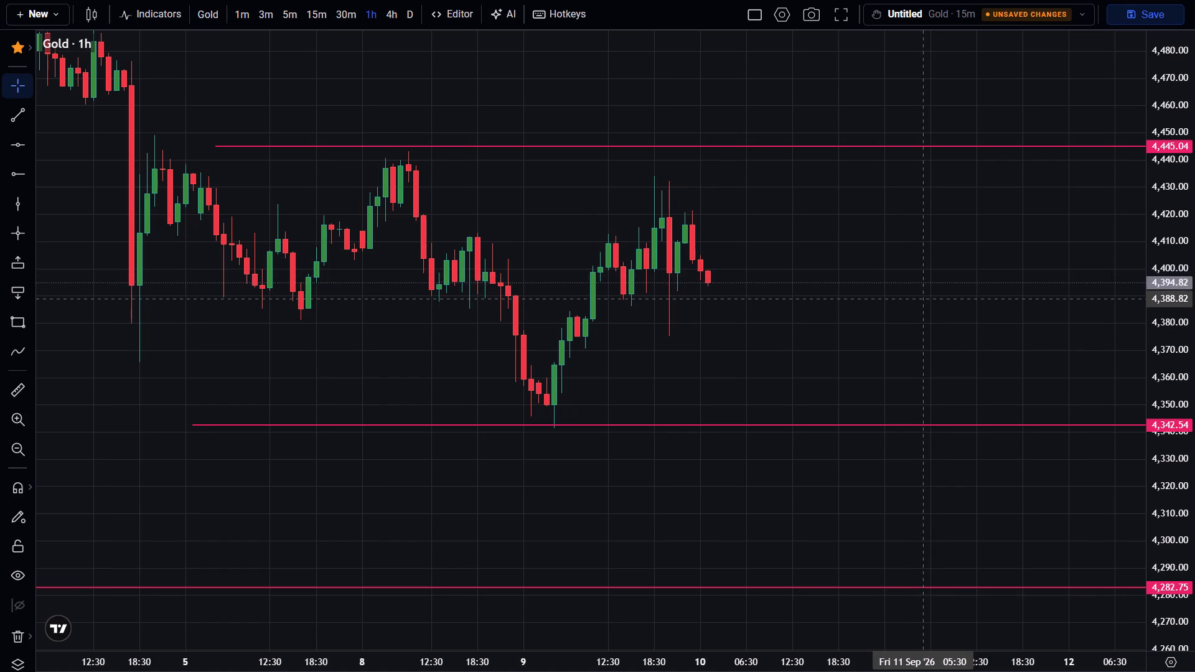
{"action": "key", "text": "Up"}
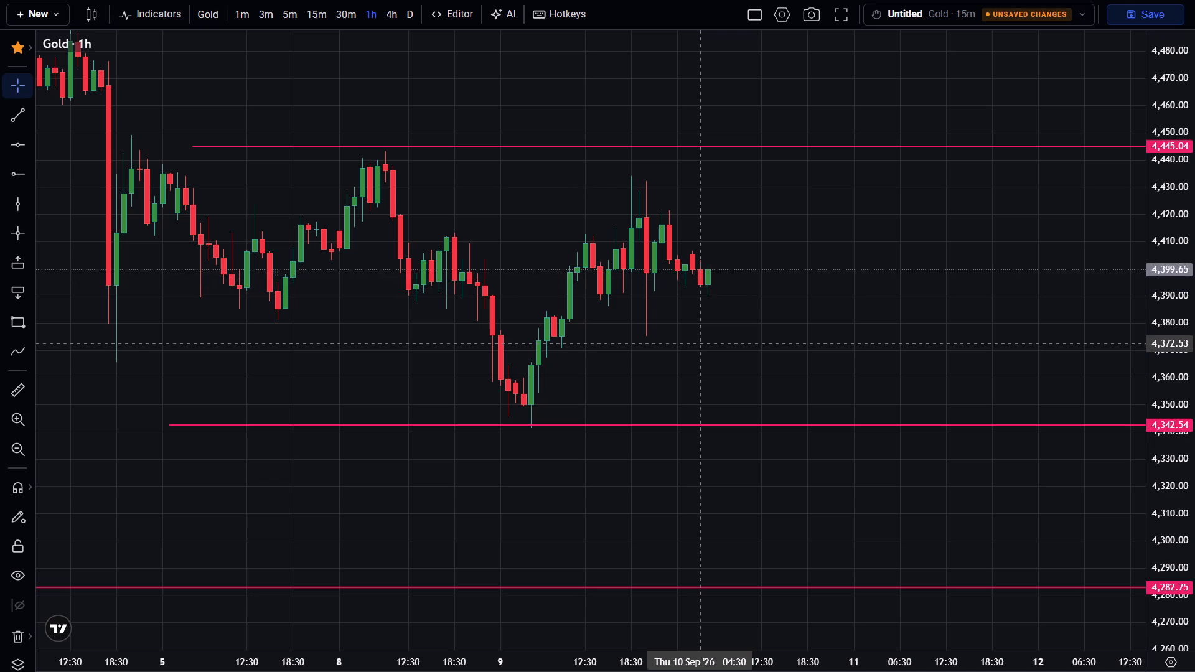
Examine the 1-hour price action on 10 September between the 4,343 and 4,445 levels.
{"action": "scroll", "coordinate": [583, 288], "scroll_direction": "down", "scroll_amount": 4}
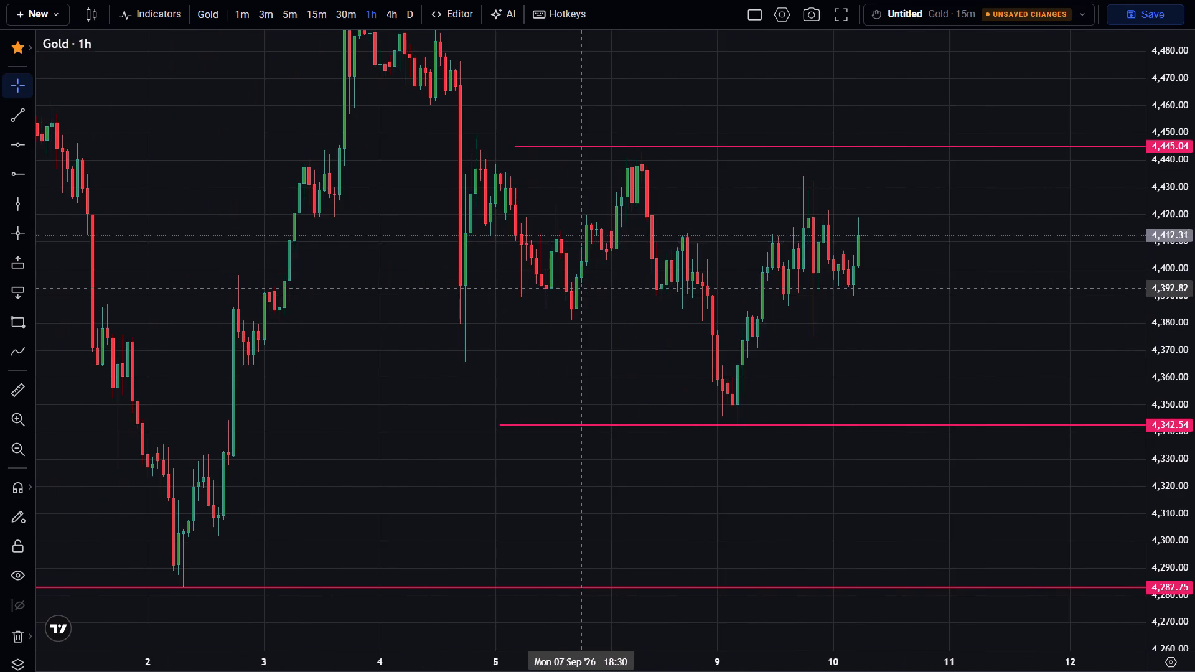
{"action": "scroll", "coordinate": [583, 288], "scroll_direction": "down", "scroll_amount": 2}
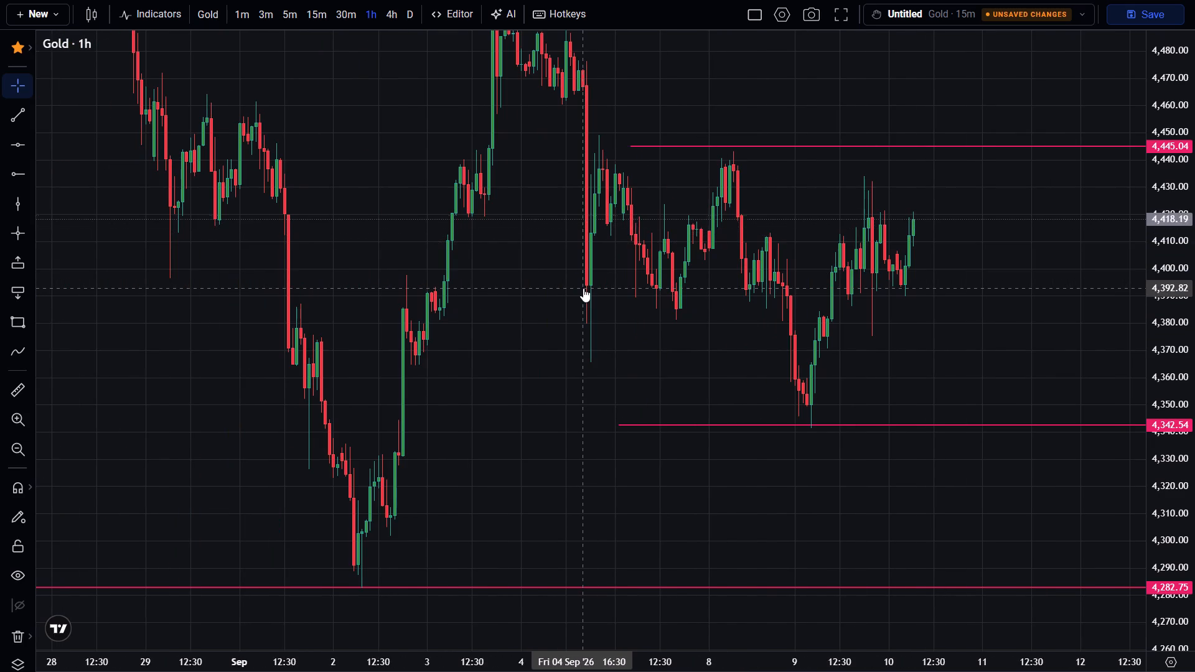
{"action": "scroll", "coordinate": [583, 288], "scroll_direction": "up", "scroll_amount": 3}
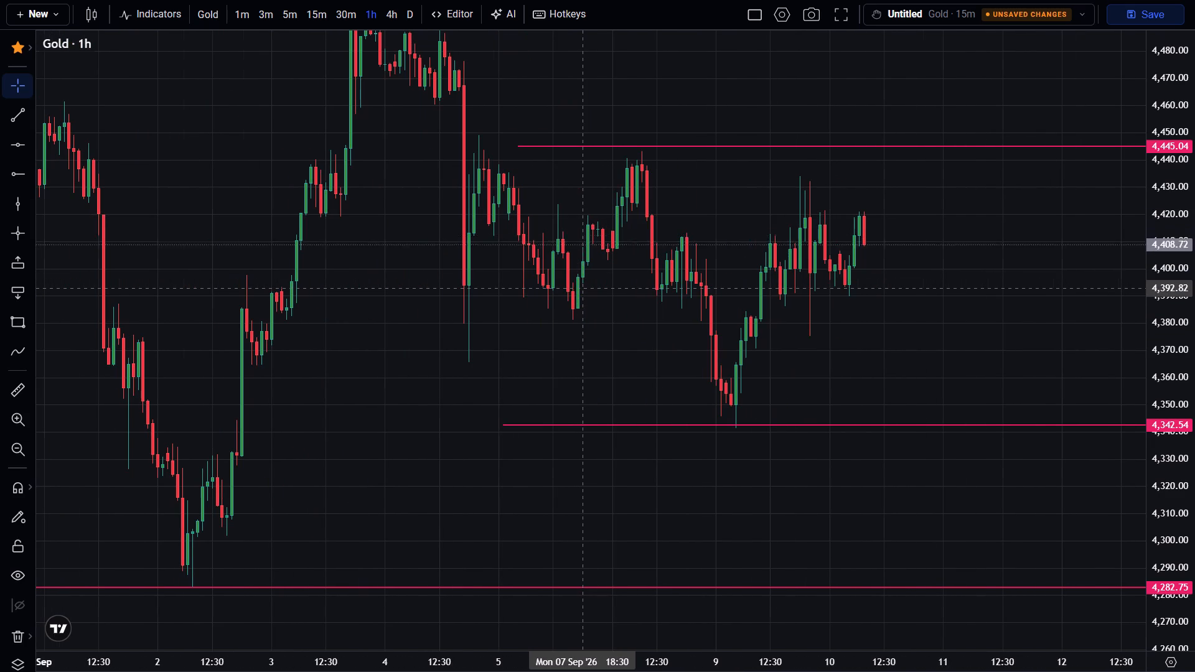
{"action": "scroll", "coordinate": [583, 288], "scroll_direction": "up", "scroll_amount": 5}
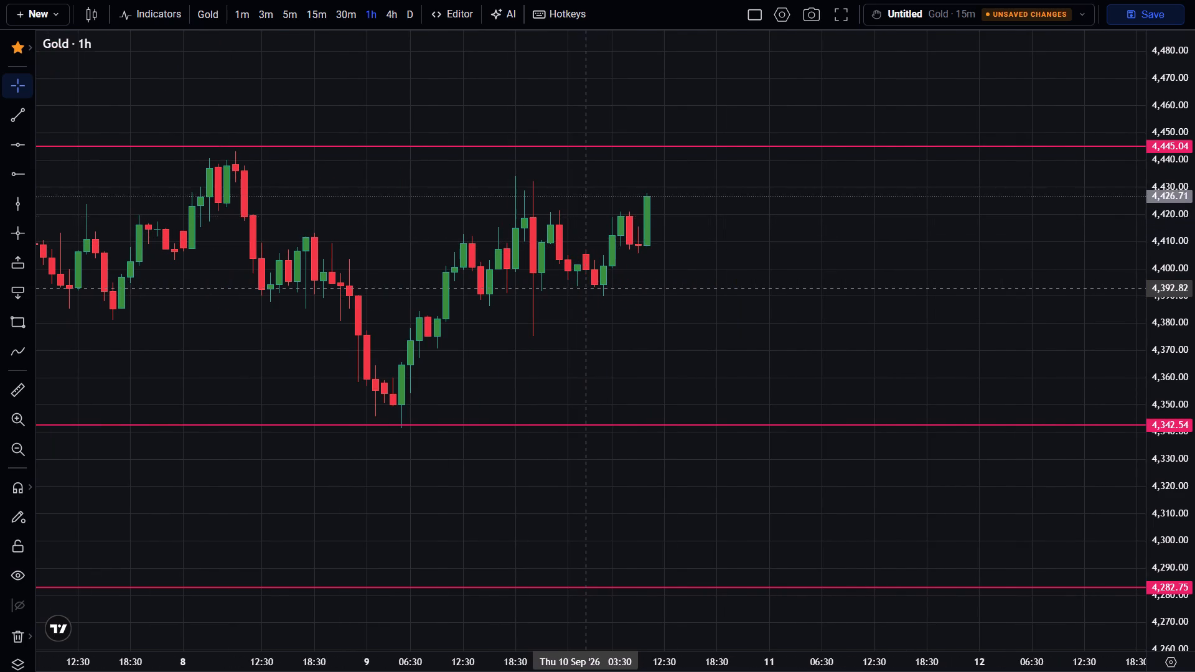
{"action": "scroll", "coordinate": [583, 288], "scroll_direction": "down", "scroll_amount": 5}
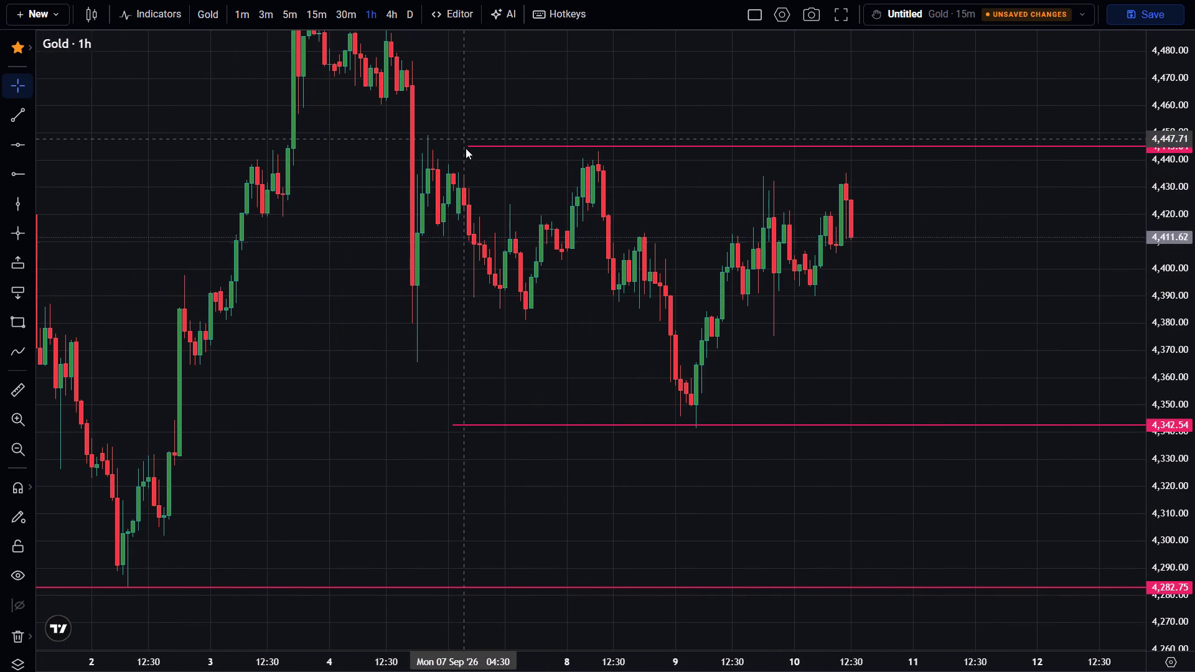
Move the upper horizontal ray's start back to 4 September at about 4,445.
{"action": "left_click_drag", "start_coordinate": [467, 148], "coordinate": [396, 145]}
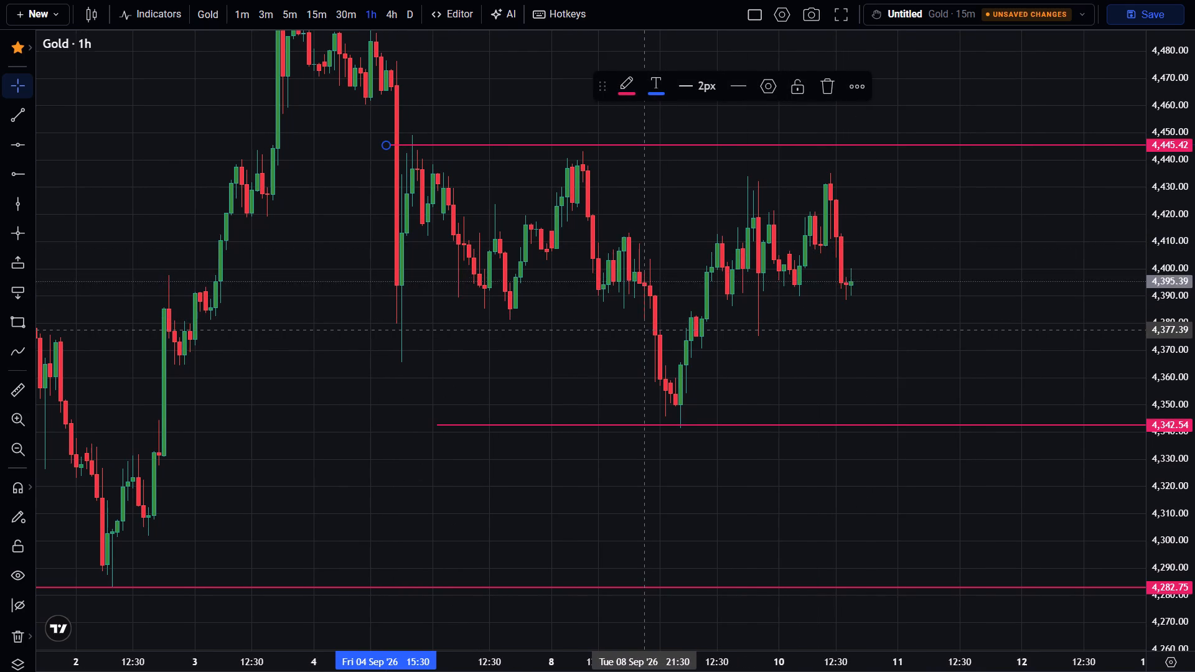
Speed up the replay, pause it as price breaks the 4,343 level, and resume at a slower speed towards 11 September.
{"action": "key", "text": "Up"}
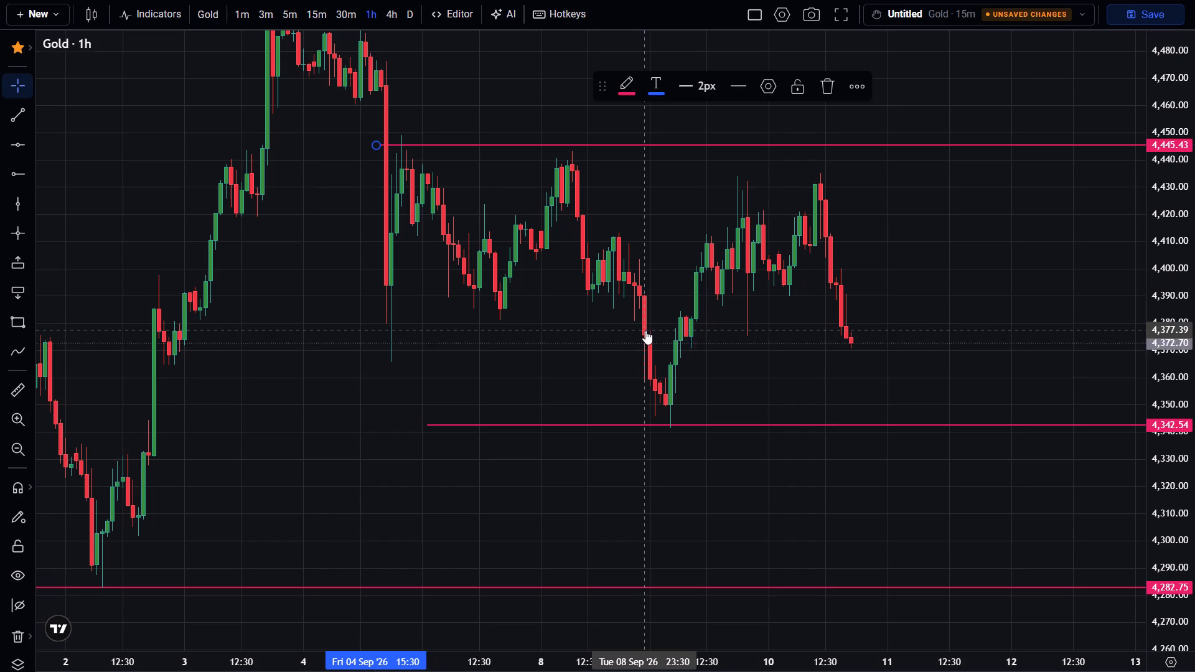
{"action": "key", "text": "space"}
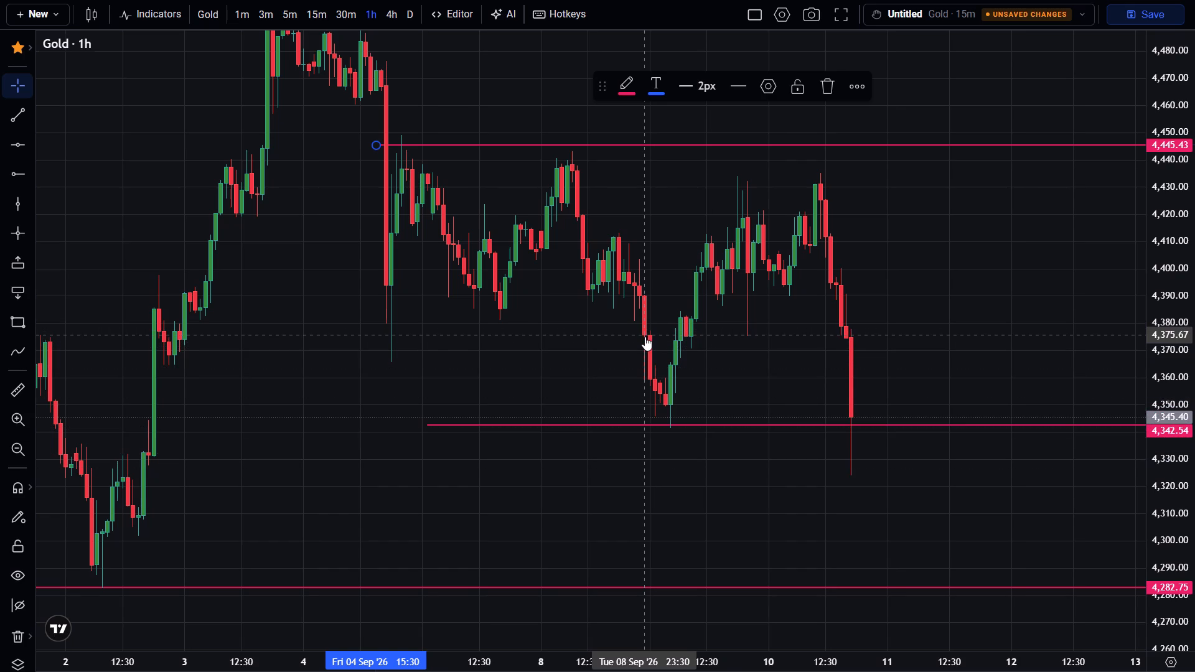
{"action": "key", "text": "Down"}
{"action": "key", "text": "Down"}
{"action": "key", "text": "Down"}
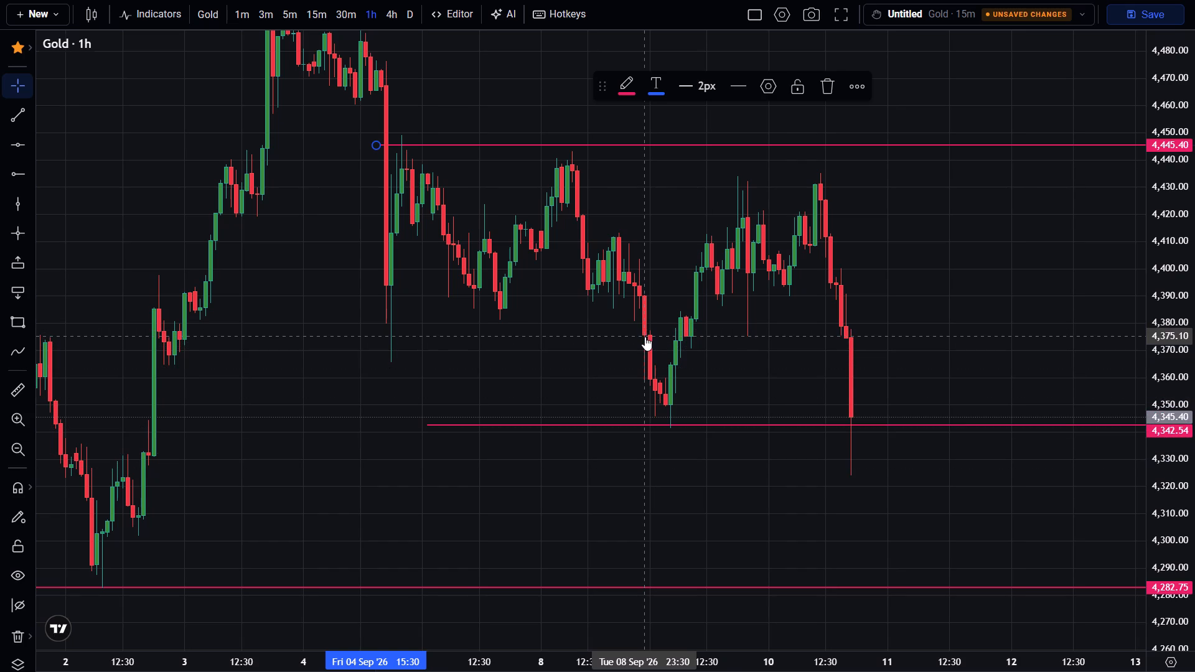
{"action": "key", "text": "space"}
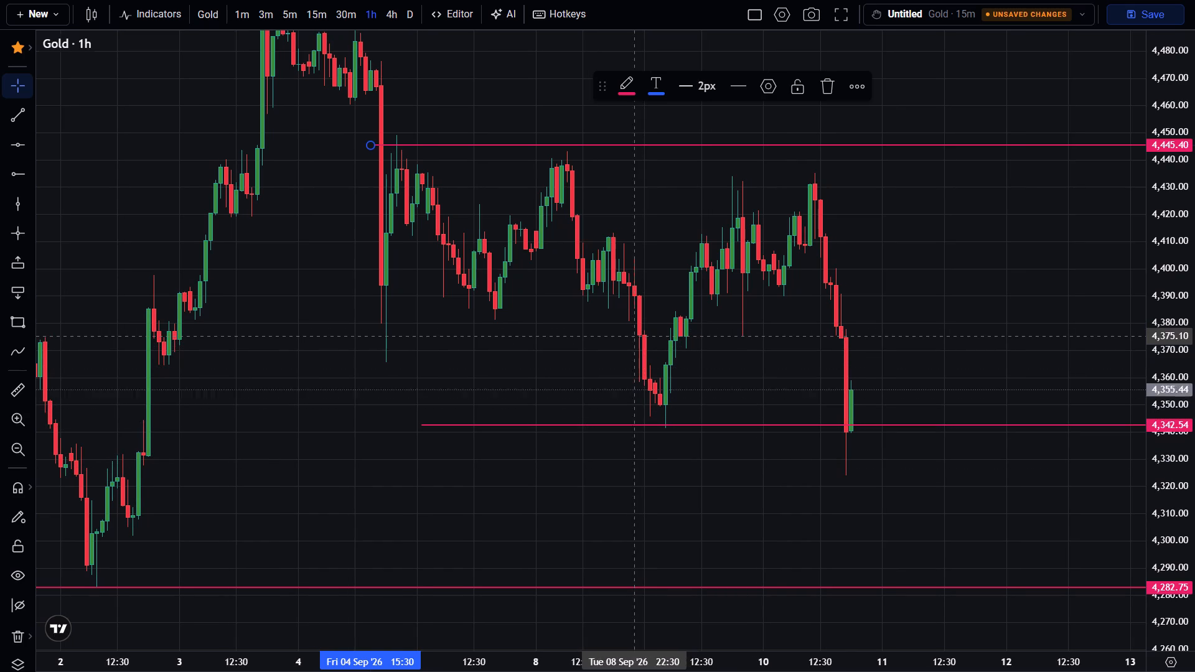
{"action": "key", "text": "Down"}
{"action": "key", "text": "Down"}
{"action": "key", "text": "Down"}
{"action": "key", "text": "Down"}
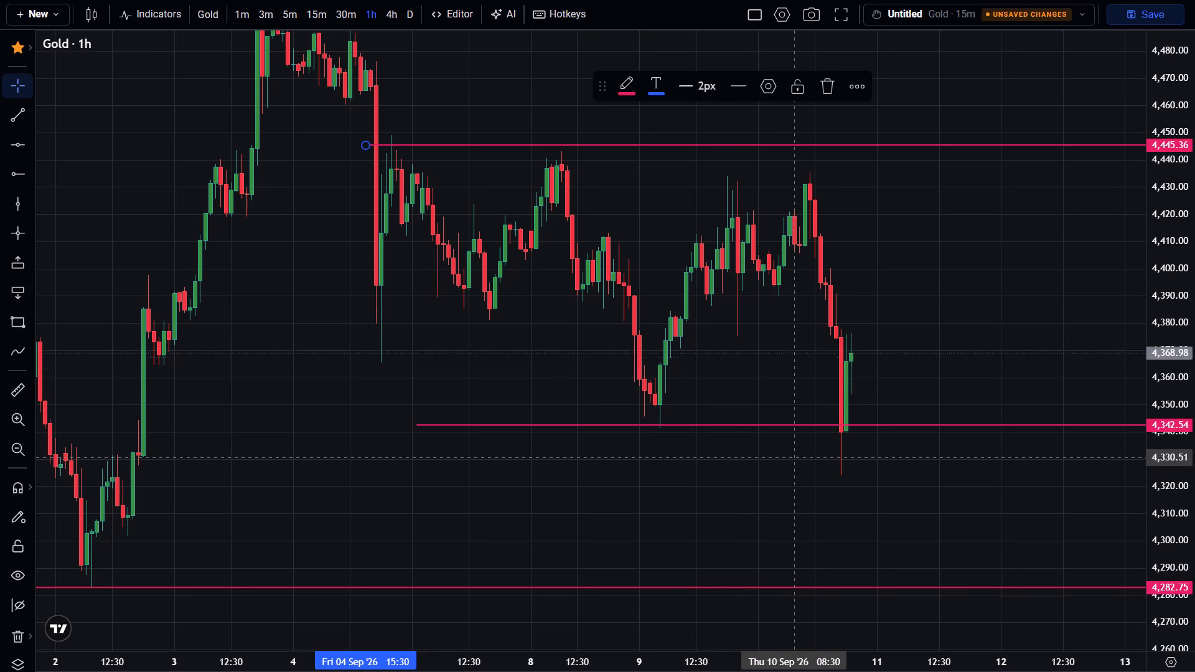
{"action": "scroll", "coordinate": [894, 505], "scroll_direction": "up", "scroll_amount": 2}
{"action": "scroll", "coordinate": [894, 506], "scroll_direction": "down", "scroll_amount": 1}
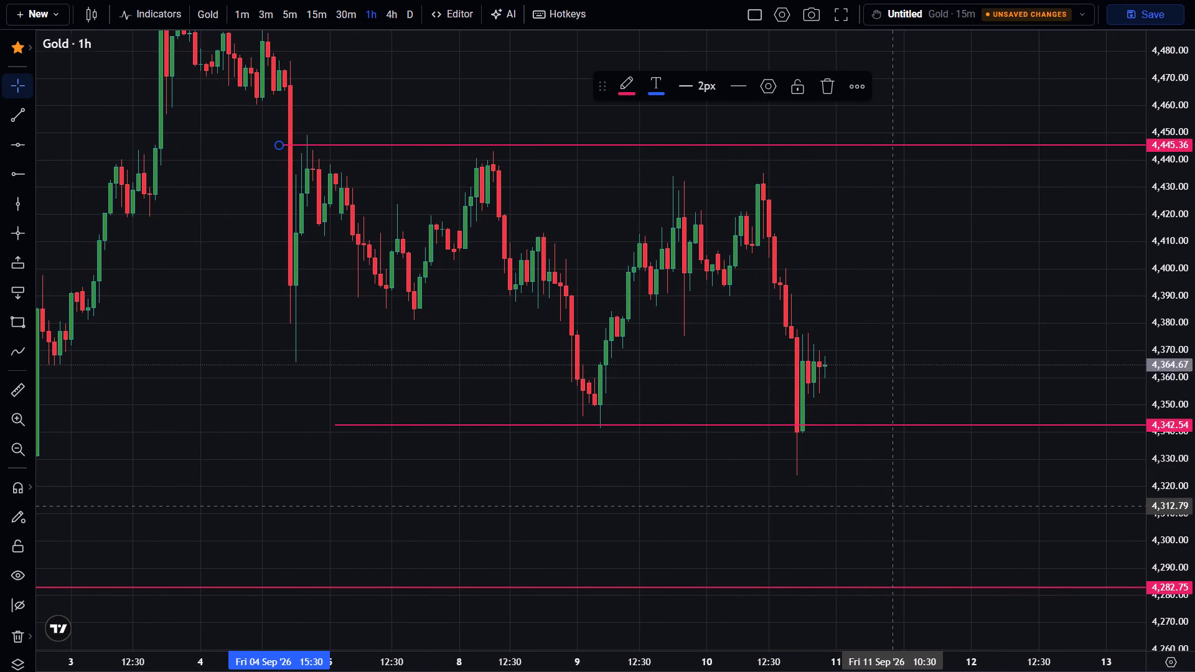
Exit full-screen view so the replay and trading controls are available with the 11 September candles in view.
{"action": "left_click", "coordinate": [830, 22]}
{"action": "left_click_drag", "start_coordinate": [826, 258], "coordinate": [863, 210]}
{"action": "scroll", "coordinate": [873, 232], "scroll_direction": "down", "scroll_amount": 1}
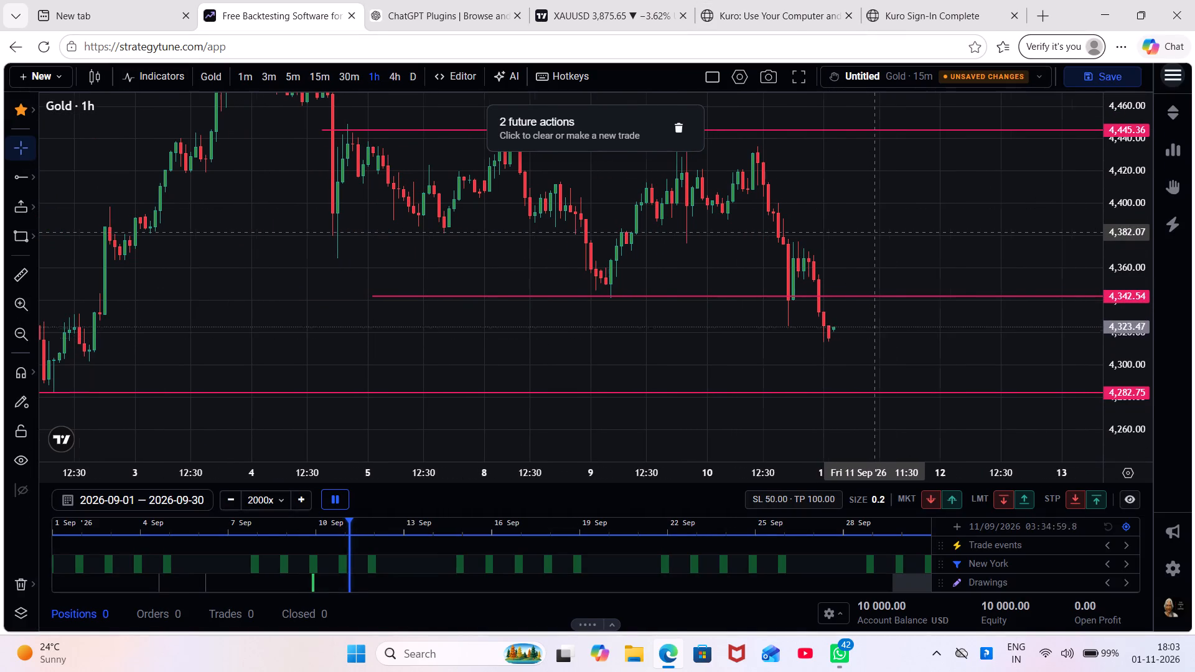
Pause the replay on 11 September, set its speed to 200x, resume it and raise the speed to 500x.
{"action": "left_click", "coordinate": [324, 502]}
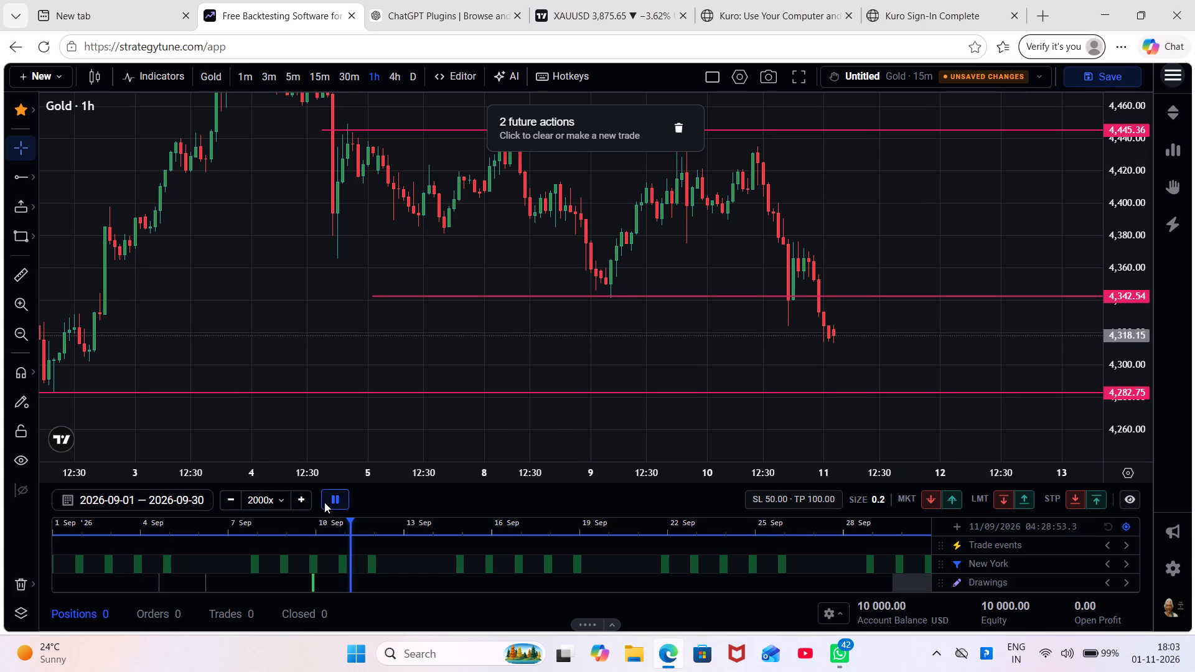
{"action": "left_click", "coordinate": [261, 497]}
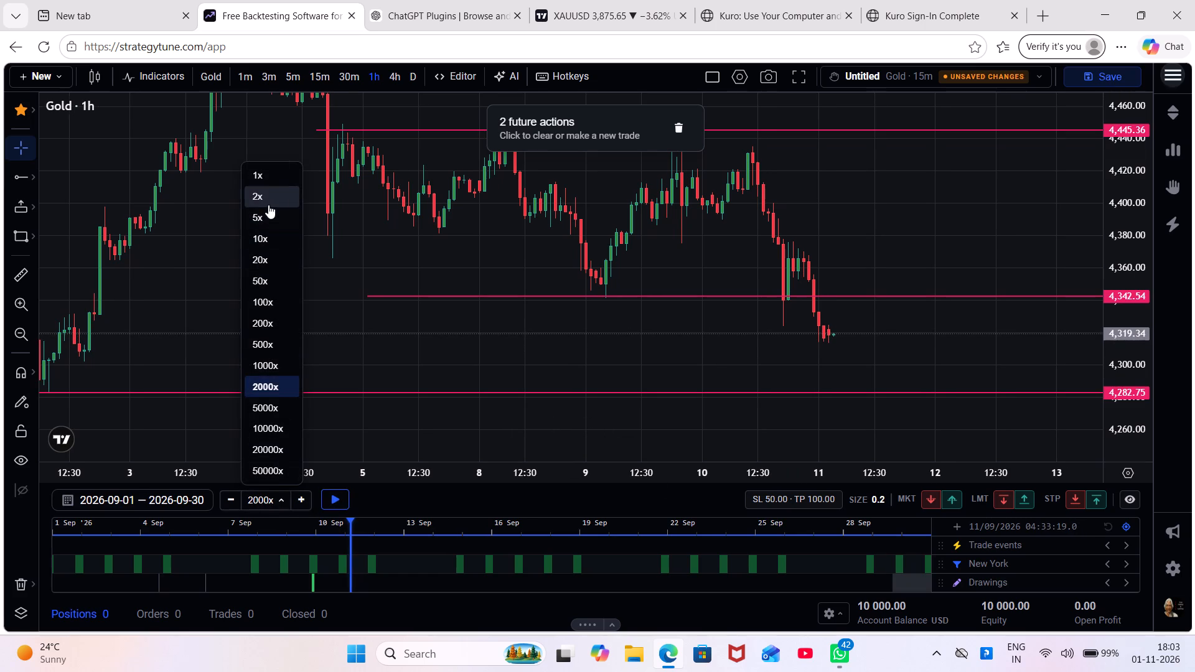
{"action": "left_click", "coordinate": [274, 329]}
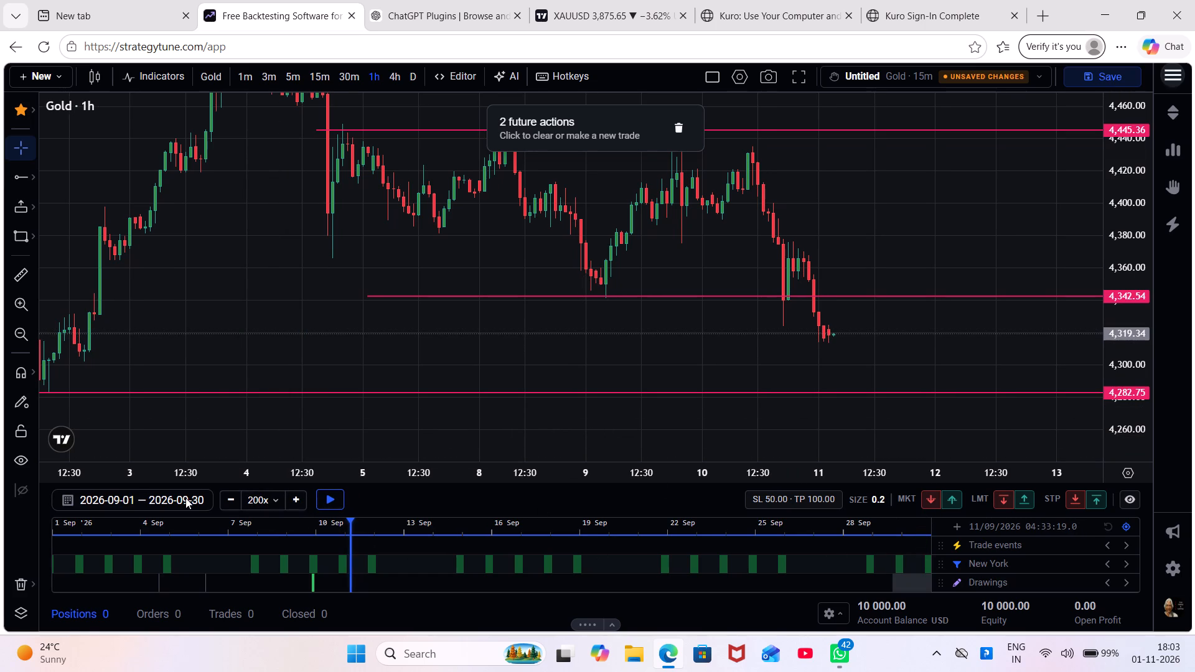
{"action": "left_click", "coordinate": [329, 498]}
{"action": "left_click", "coordinate": [291, 503]}
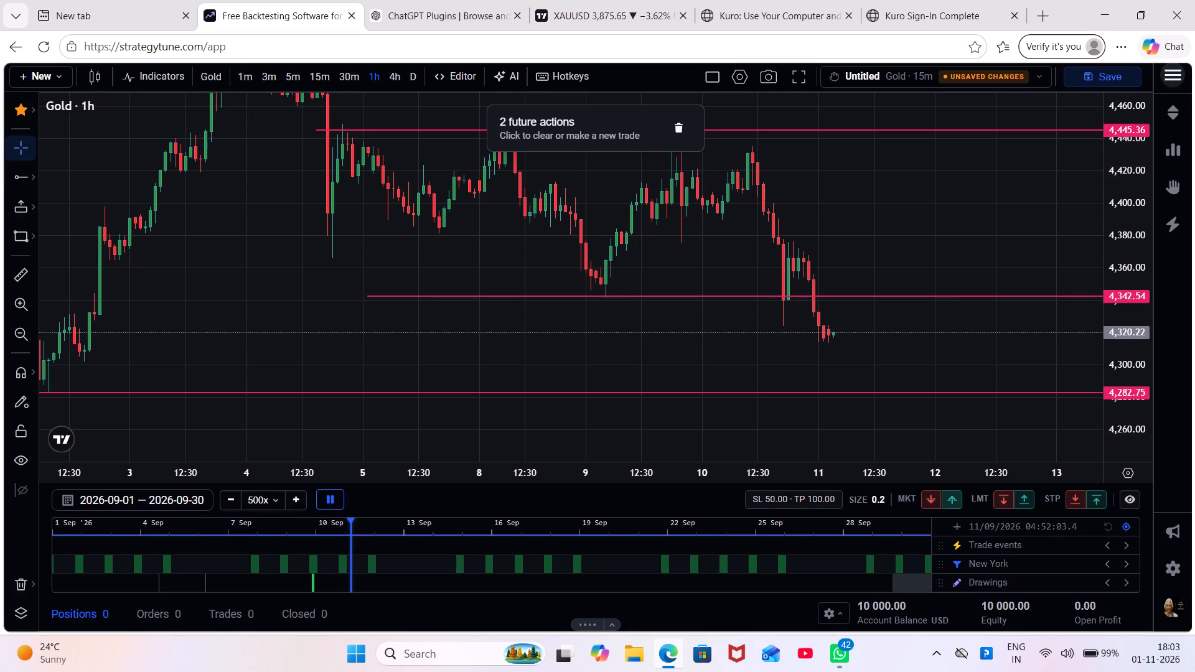
Open a market sell on Gold with size 0.2, stop loss 50.00 and take profit 100.00.
{"action": "left_click", "coordinate": [931, 500]}
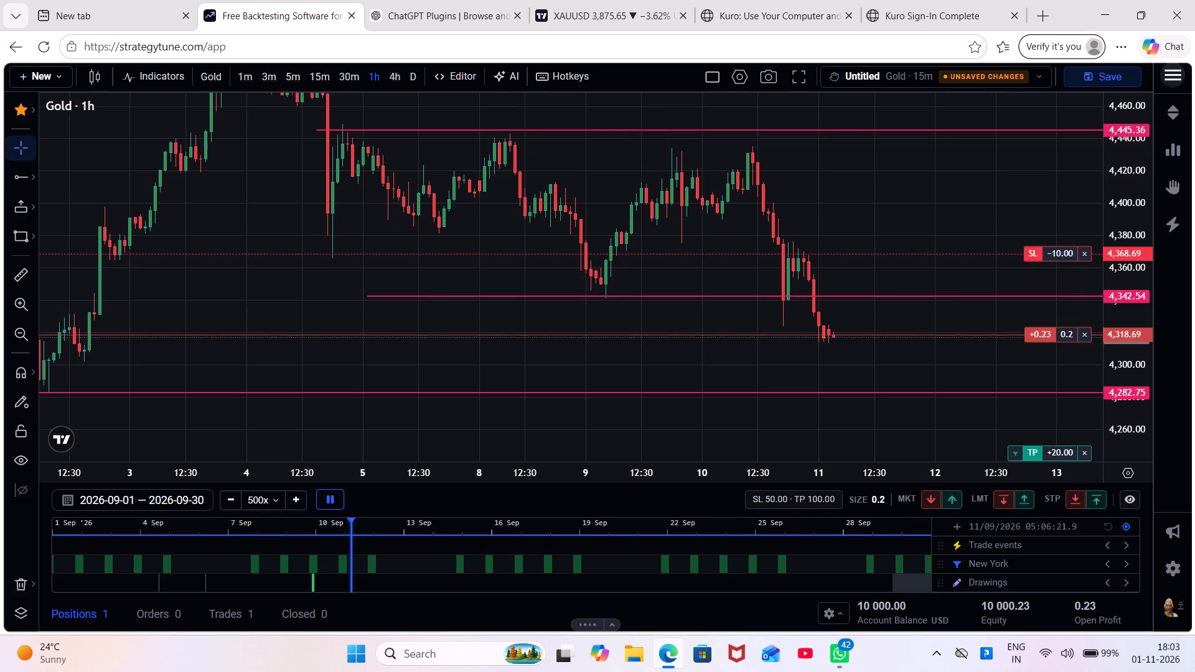
Tighten the short position's stop loss to 4,325.20, just above the entry.
{"action": "left_click_drag", "start_coordinate": [1052, 254], "coordinate": [1052, 304]}
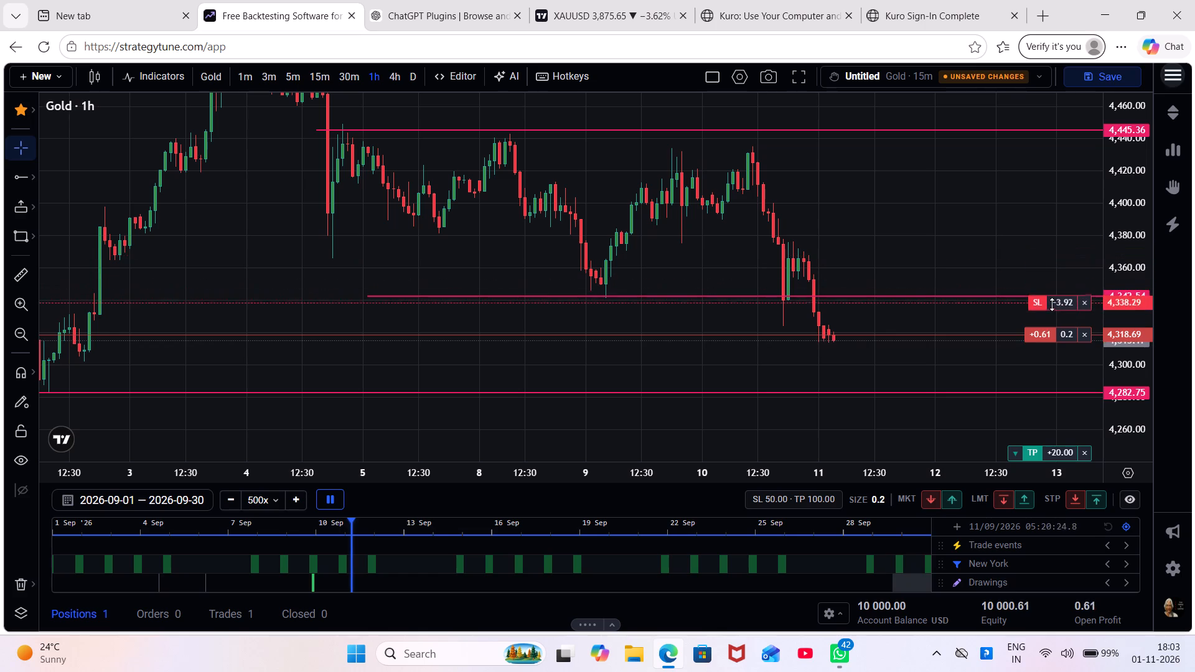
{"action": "left_click_drag", "start_coordinate": [1052, 304], "coordinate": [1052, 324]}
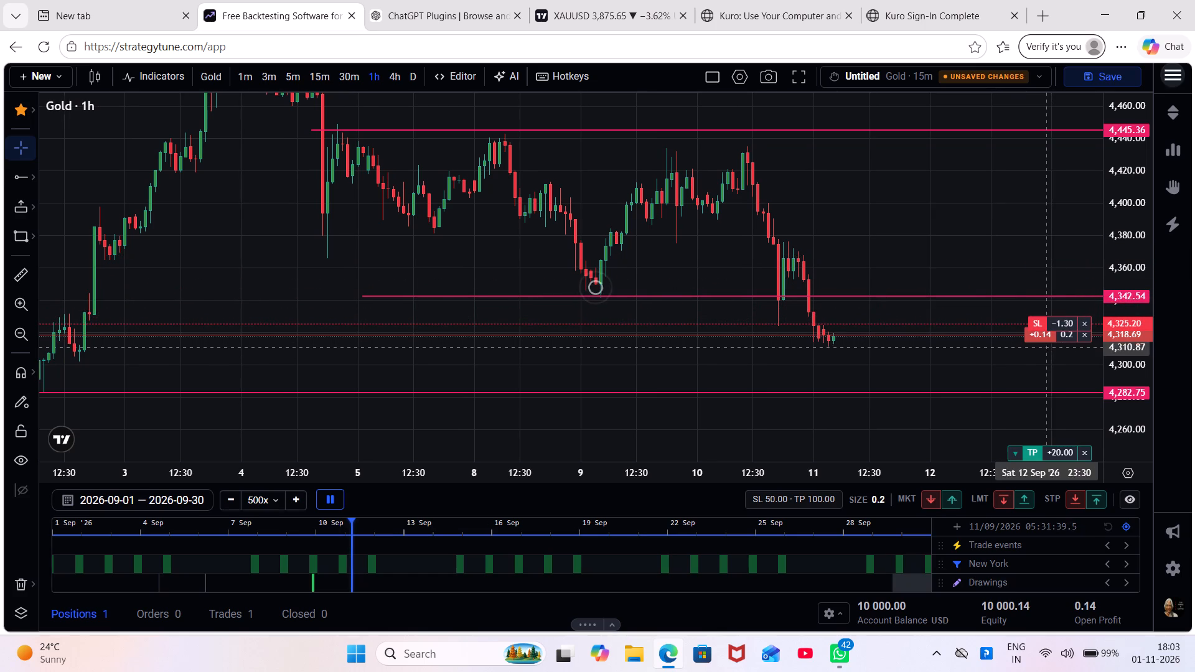
Move the short position's take profit closer to the entry, near the 4,282.75 support ray.
{"action": "left_click_drag", "start_coordinate": [1047, 371], "coordinate": [1012, 283]}
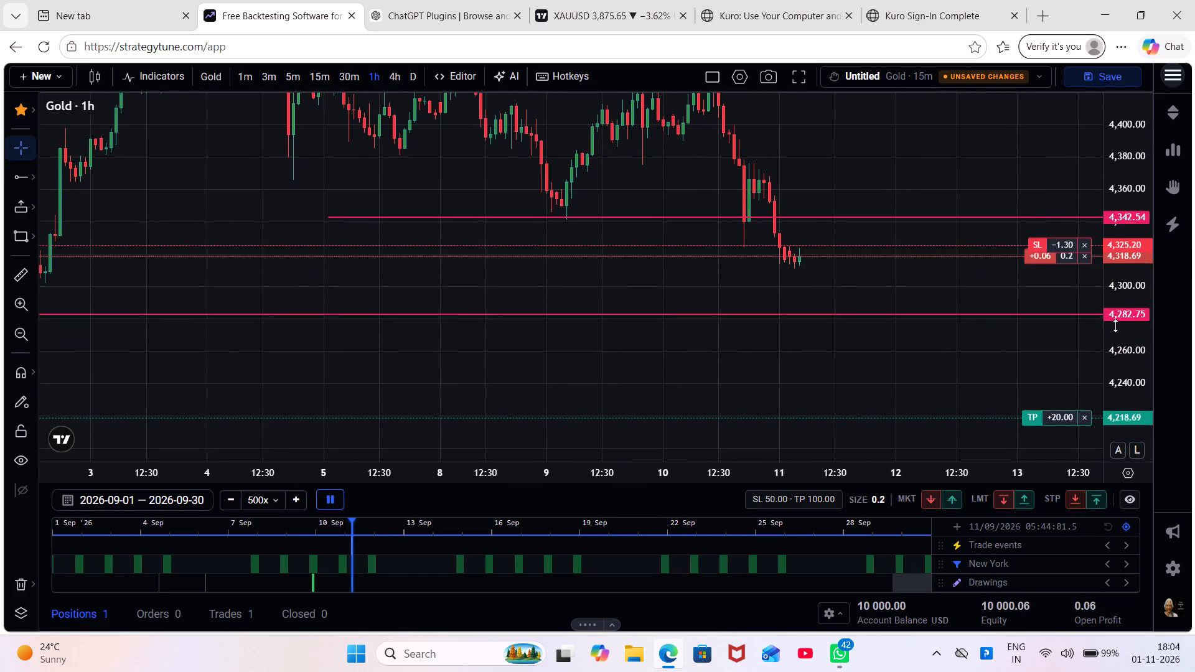
{"action": "scroll", "coordinate": [1116, 327], "scroll_direction": "up", "scroll_amount": 4}
{"action": "left_click_drag", "start_coordinate": [1036, 455], "coordinate": [1036, 403]}
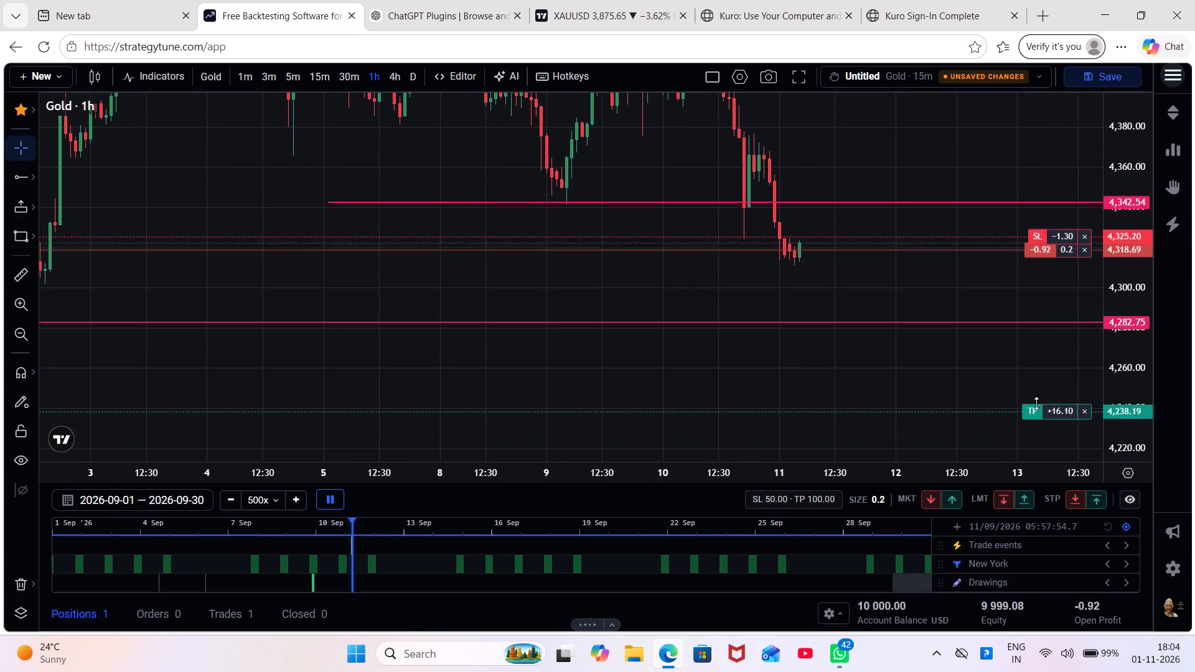
{"action": "left_click_drag", "start_coordinate": [1036, 403], "coordinate": [1036, 327]}
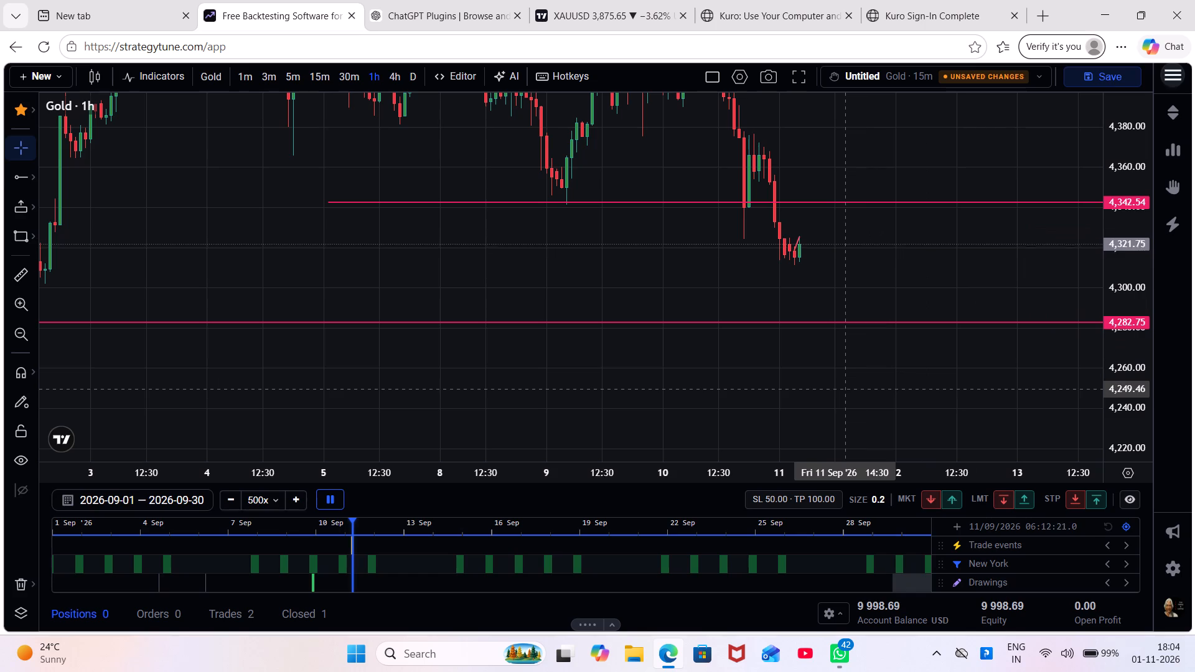
Raise the replay speed to 2000x and follow Gold's price action around the 4,342.54 level through 11 September.
{"action": "scroll", "coordinate": [838, 390], "scroll_direction": "up", "scroll_amount": 2}
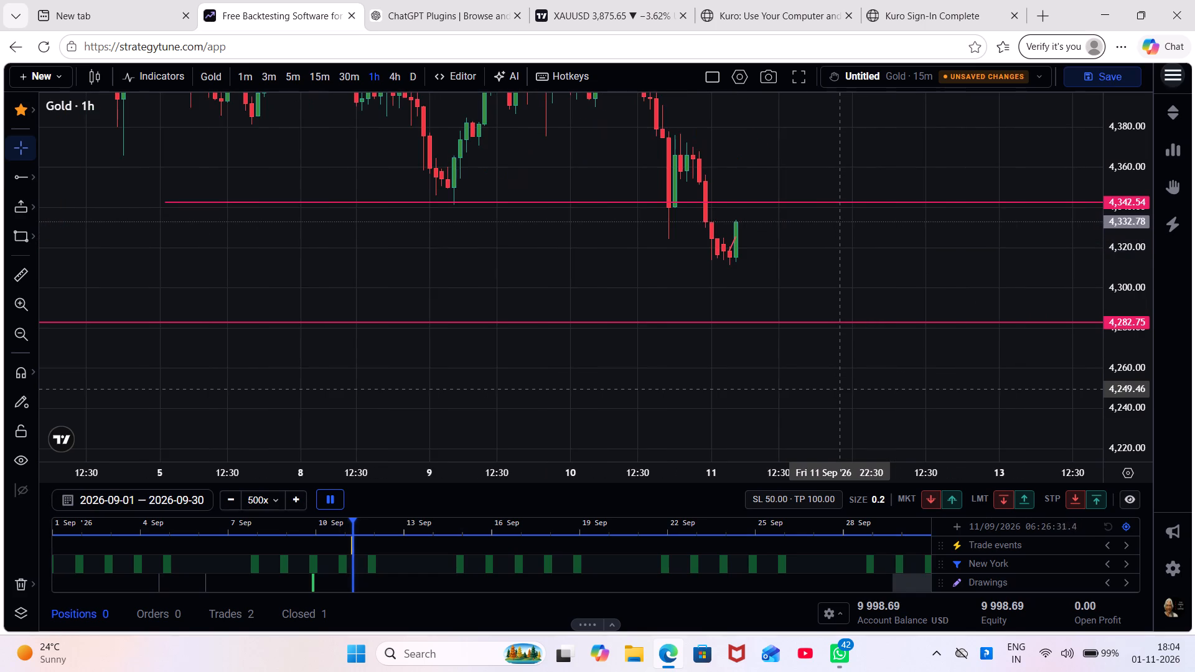
{"action": "scroll", "coordinate": [838, 390], "scroll_direction": "up", "scroll_amount": 2}
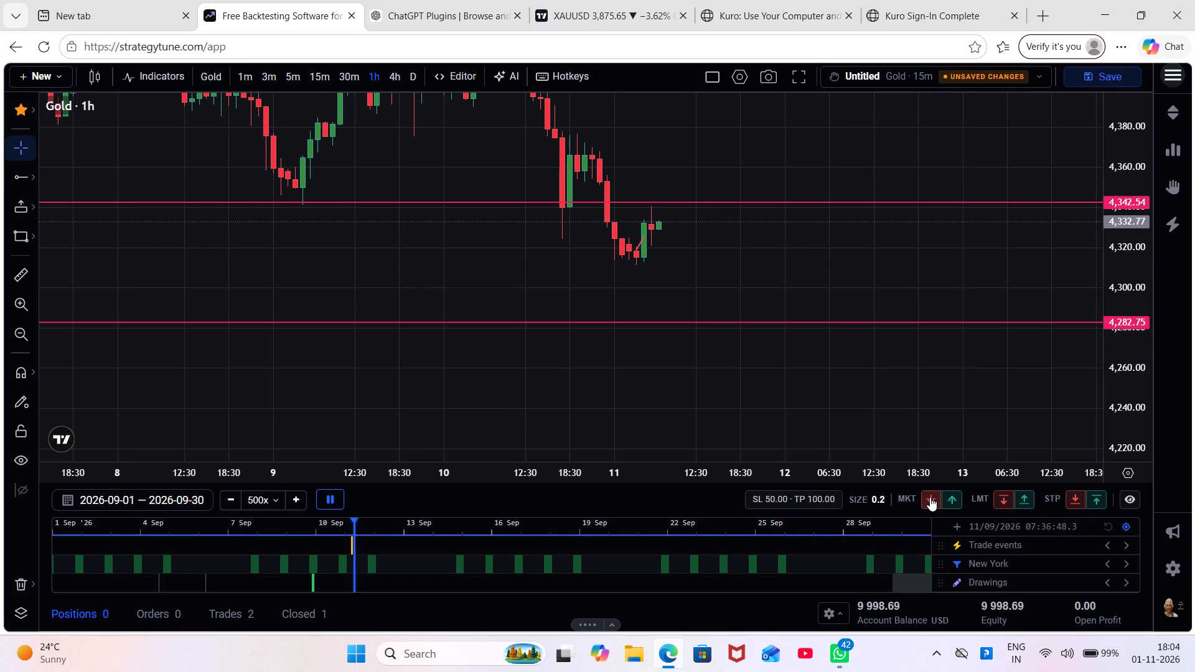
{"action": "left_click", "coordinate": [294, 501]}
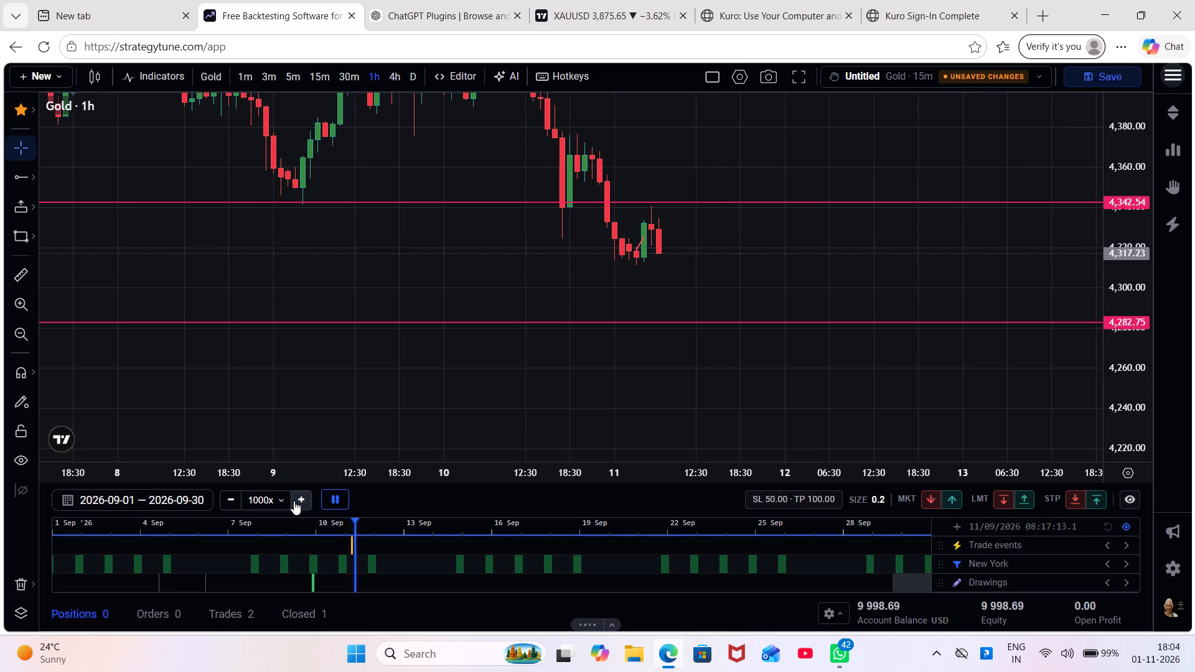
{"action": "left_click", "coordinate": [294, 501]}
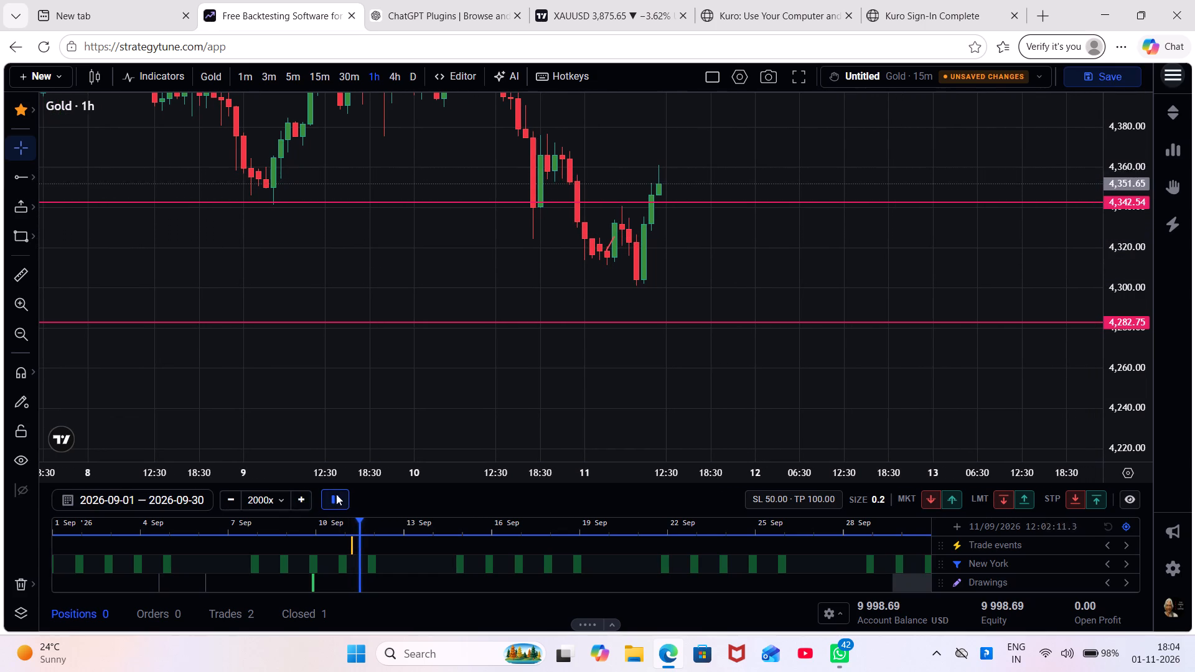
{"action": "scroll", "coordinate": [723, 390], "scroll_direction": "down", "scroll_amount": 1}
{"action": "left_click_drag", "start_coordinate": [906, 259], "coordinate": [904, 364]}
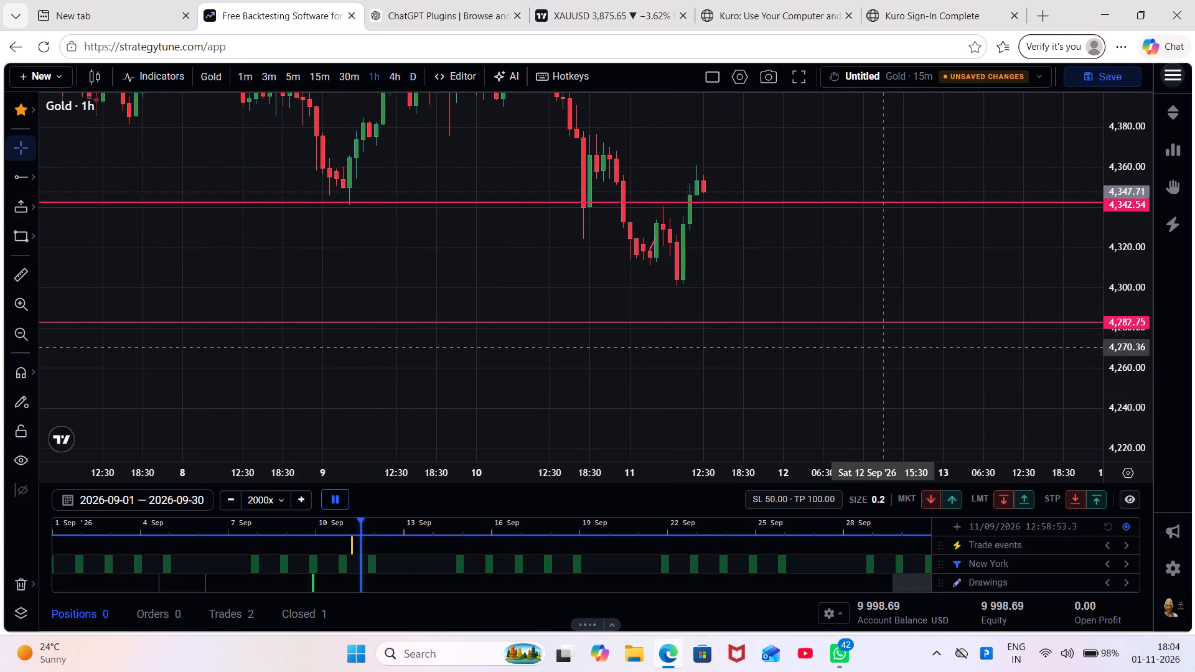
{"action": "left_click_drag", "start_coordinate": [801, 279], "coordinate": [832, 404]}
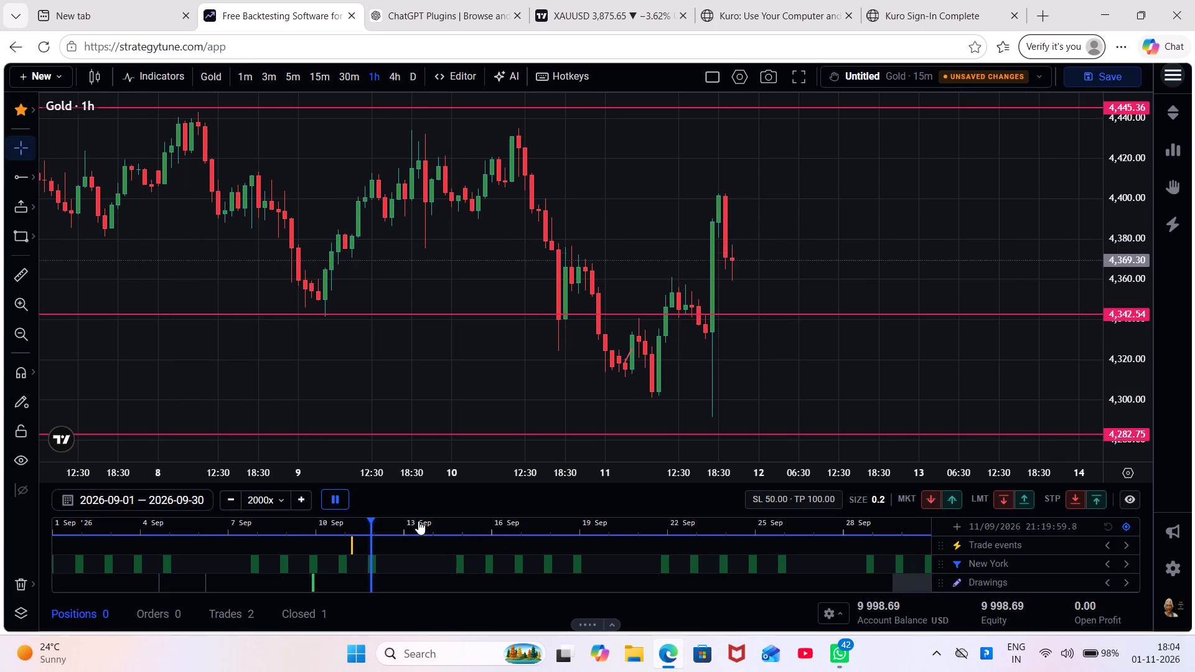
Open a market buy on Gold with size 0.2, stop loss 50.00 and take profit 100.00.
{"action": "left_click", "coordinate": [948, 500]}
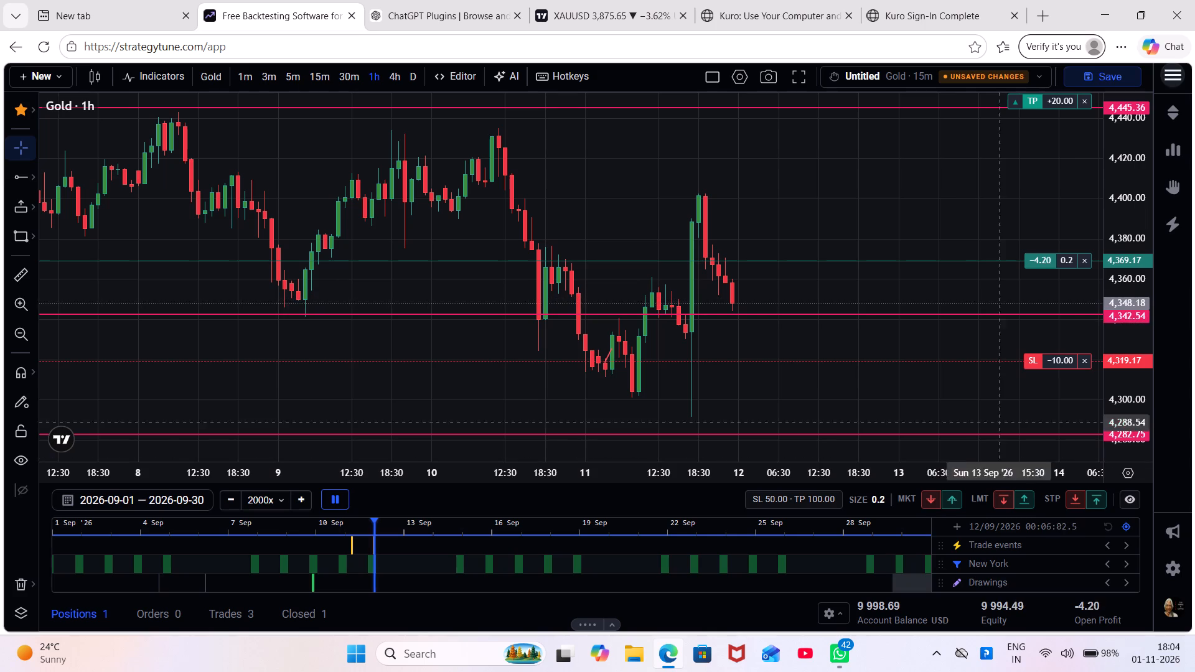
Remove the stop loss from the open Gold long position.
{"action": "left_click", "coordinate": [1089, 360]}
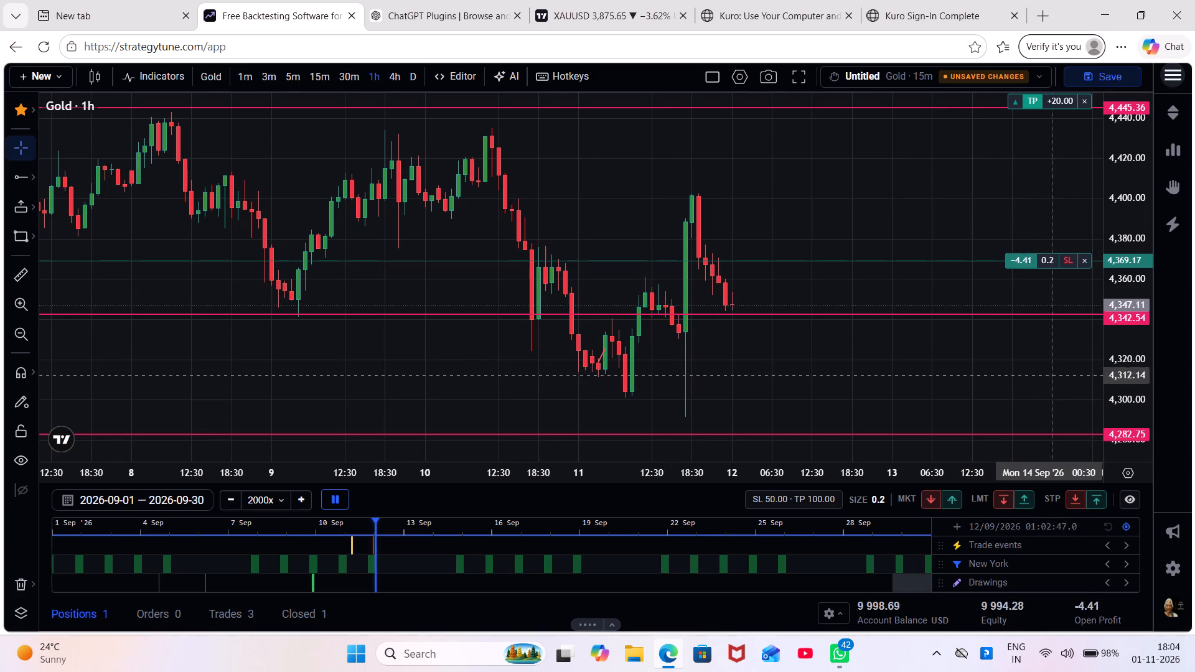
Slow the replay to 1000x, then raise its speed to 20000x.
{"action": "left_click", "coordinate": [226, 500]}
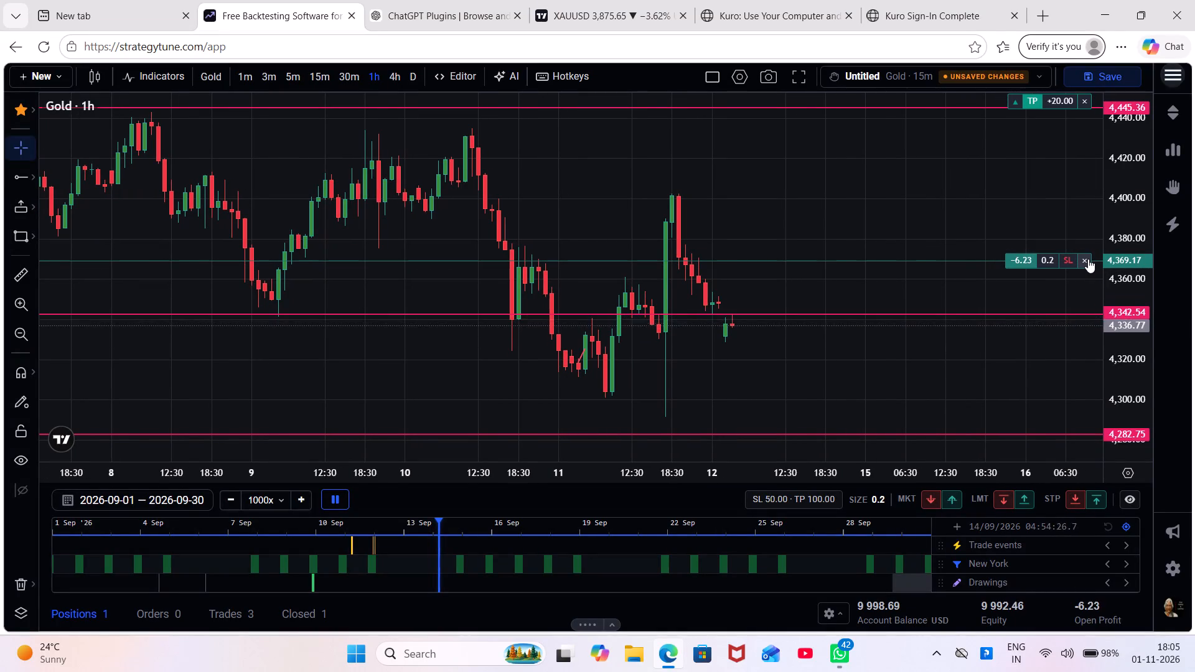
{"action": "triple_click", "coordinate": [306, 492]}
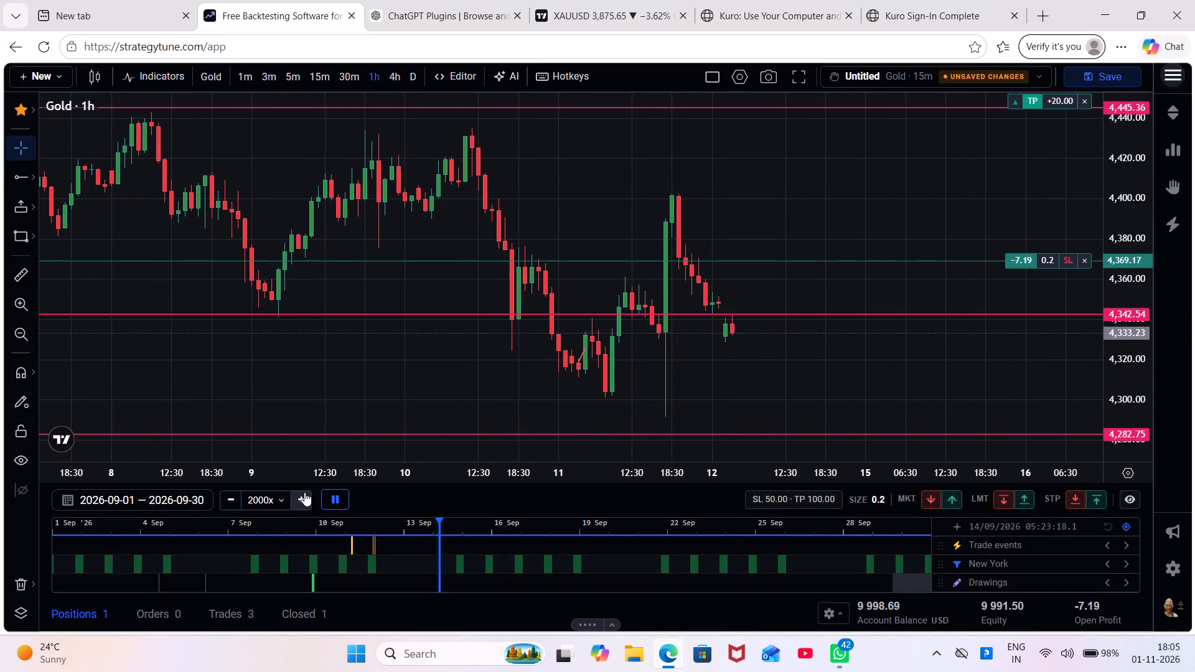
{"action": "left_click", "coordinate": [304, 492]}
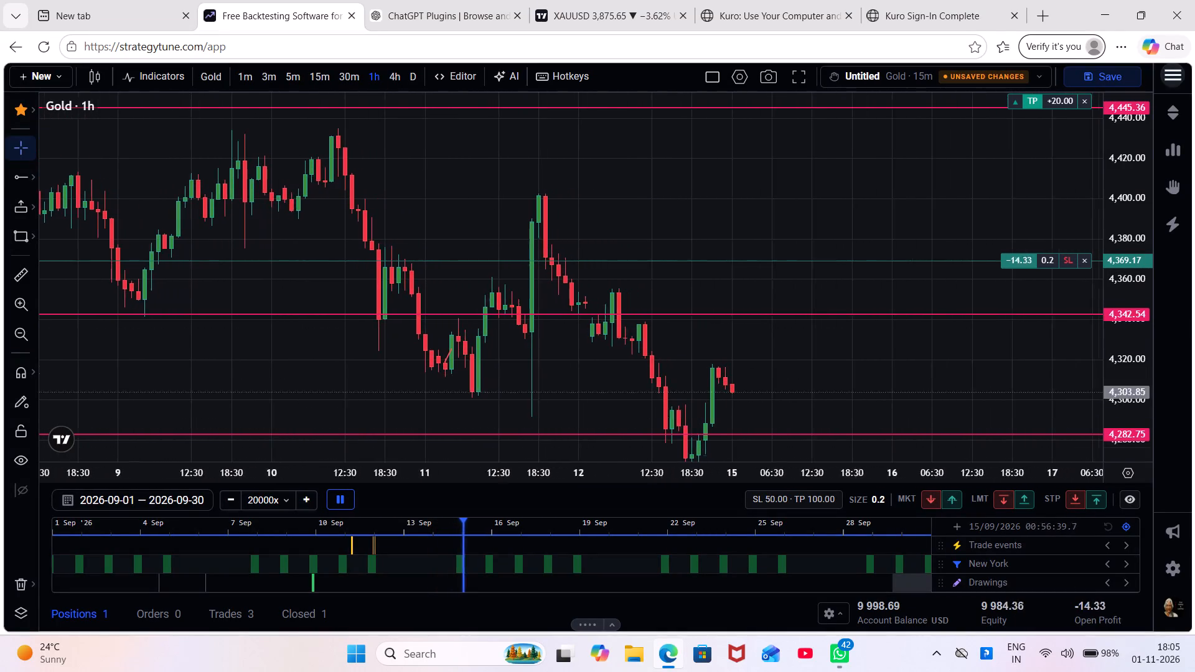
Follow the open long position and the marked levels through 30 September, using the full-screen chart and leaving it at the end.
{"action": "left_click_drag", "start_coordinate": [852, 398], "coordinate": [883, 272]}
{"action": "scroll", "coordinate": [883, 272], "scroll_direction": "down", "scroll_amount": 3}
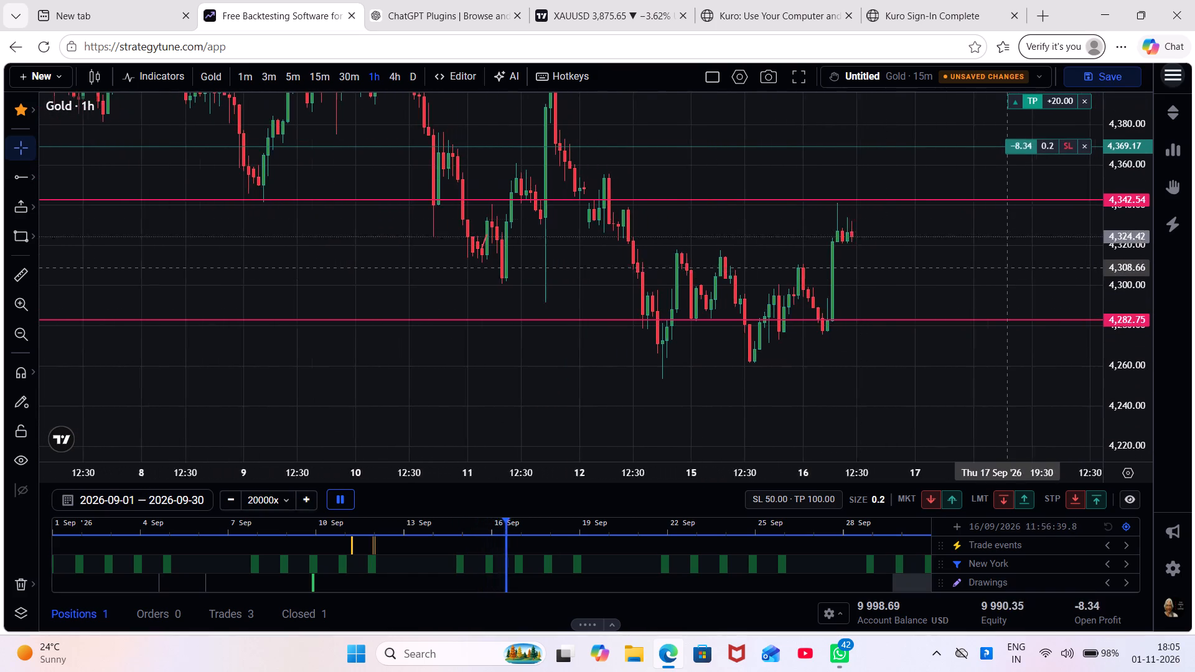
{"action": "left_click_drag", "start_coordinate": [997, 261], "coordinate": [871, 355]}
{"action": "left_click", "coordinate": [800, 76]}
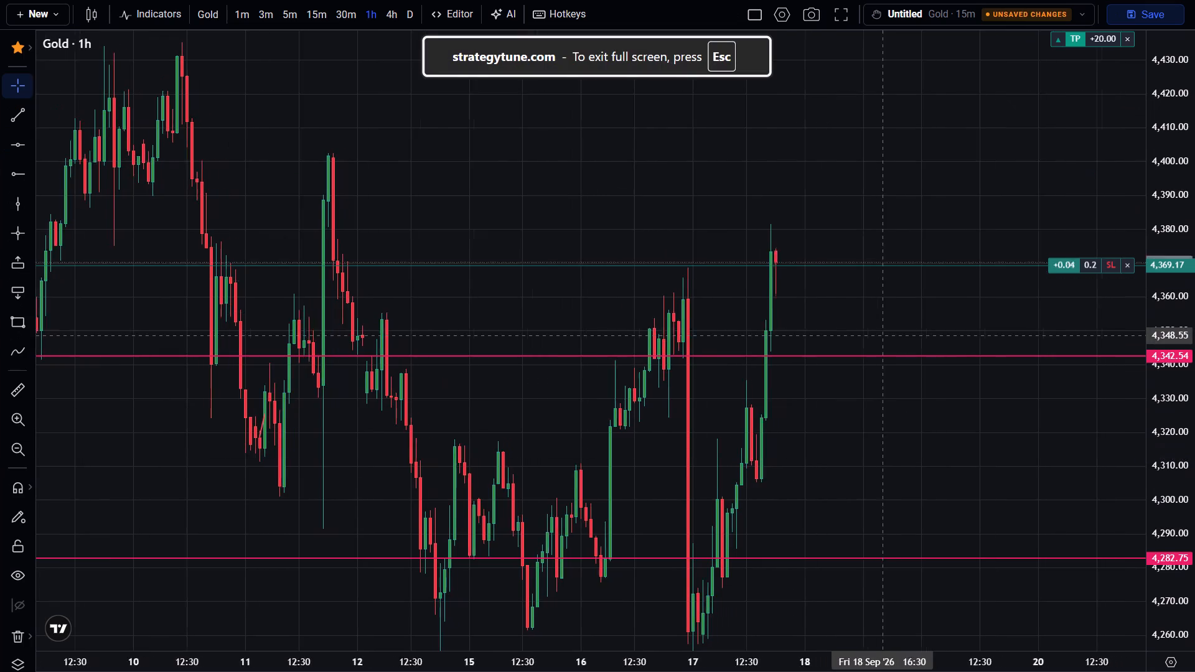
{"action": "scroll", "coordinate": [883, 335], "scroll_direction": "down", "scroll_amount": 3}
{"action": "left_click_drag", "start_coordinate": [1183, 186], "coordinate": [1183, 409]}
{"action": "scroll", "coordinate": [720, 512], "scroll_direction": "down", "scroll_amount": 1}
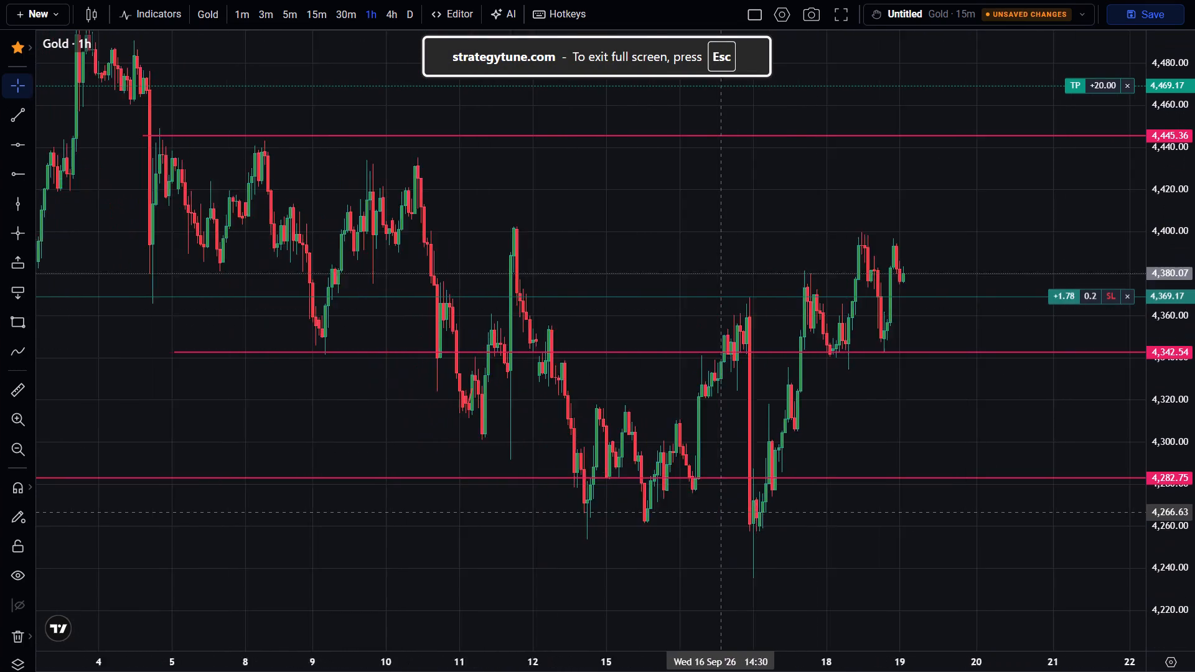
{"action": "scroll", "coordinate": [720, 512], "scroll_direction": "down", "scroll_amount": 1}
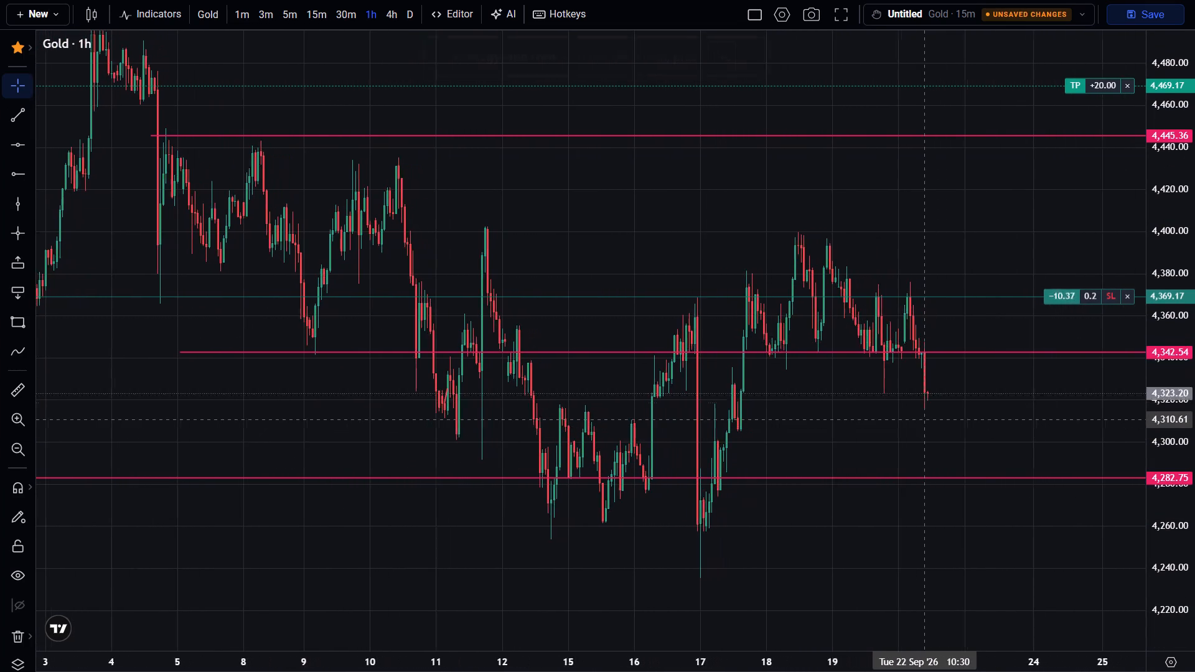
{"action": "left_click_drag", "start_coordinate": [960, 404], "coordinate": [800, 426]}
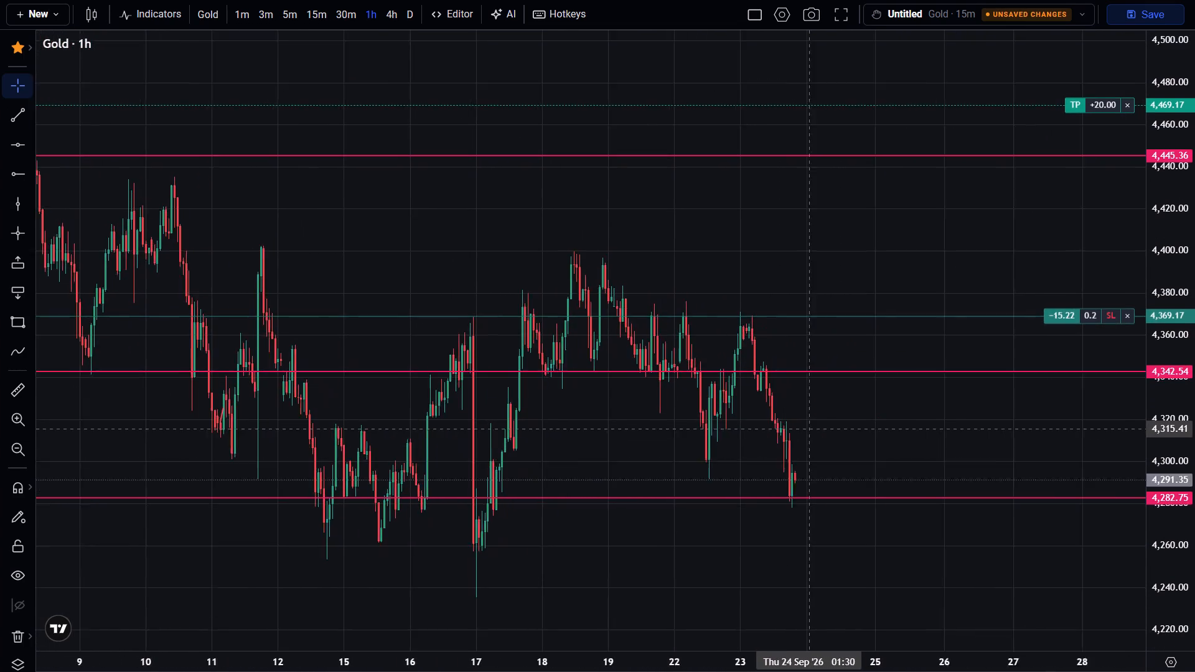
{"action": "left_click_drag", "start_coordinate": [800, 426], "coordinate": [771, 167]}
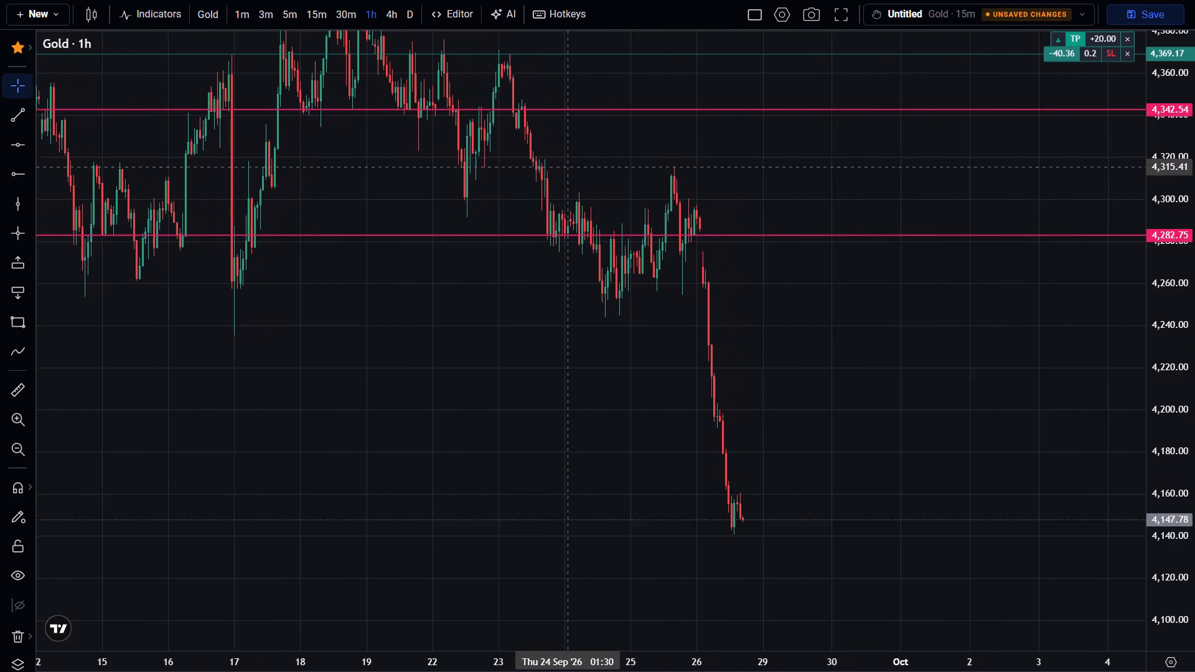
{"action": "left_click_drag", "start_coordinate": [771, 167], "coordinate": [832, 10]}
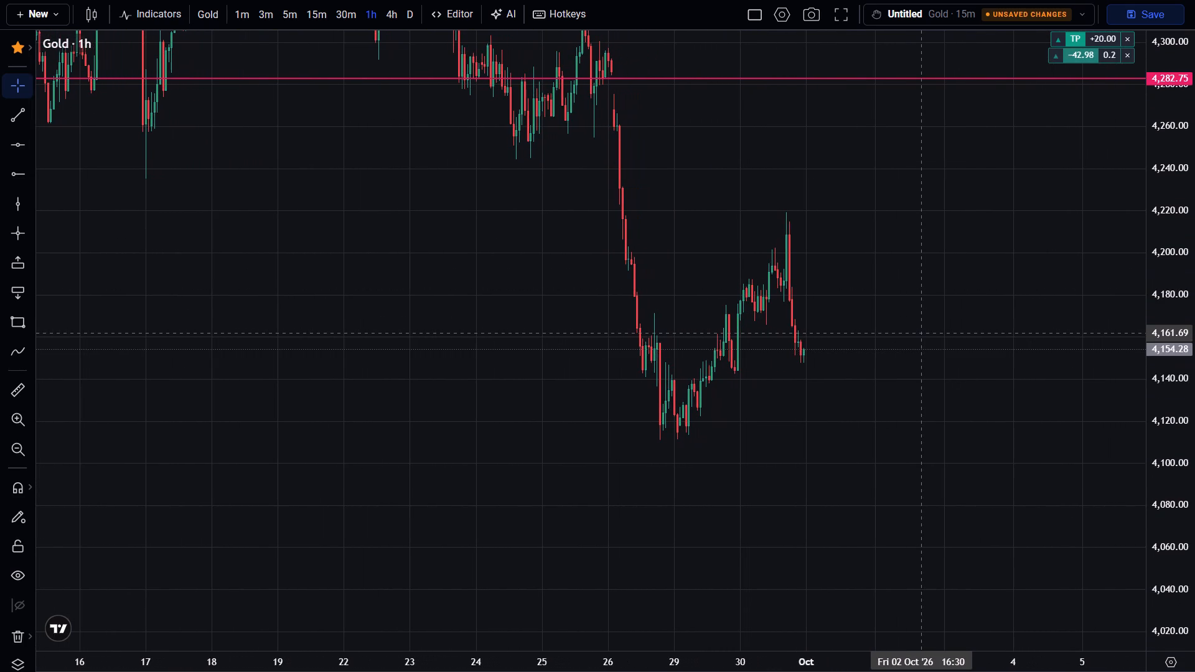
{"action": "scroll", "coordinate": [802, 398], "scroll_direction": "up", "scroll_amount": 3}
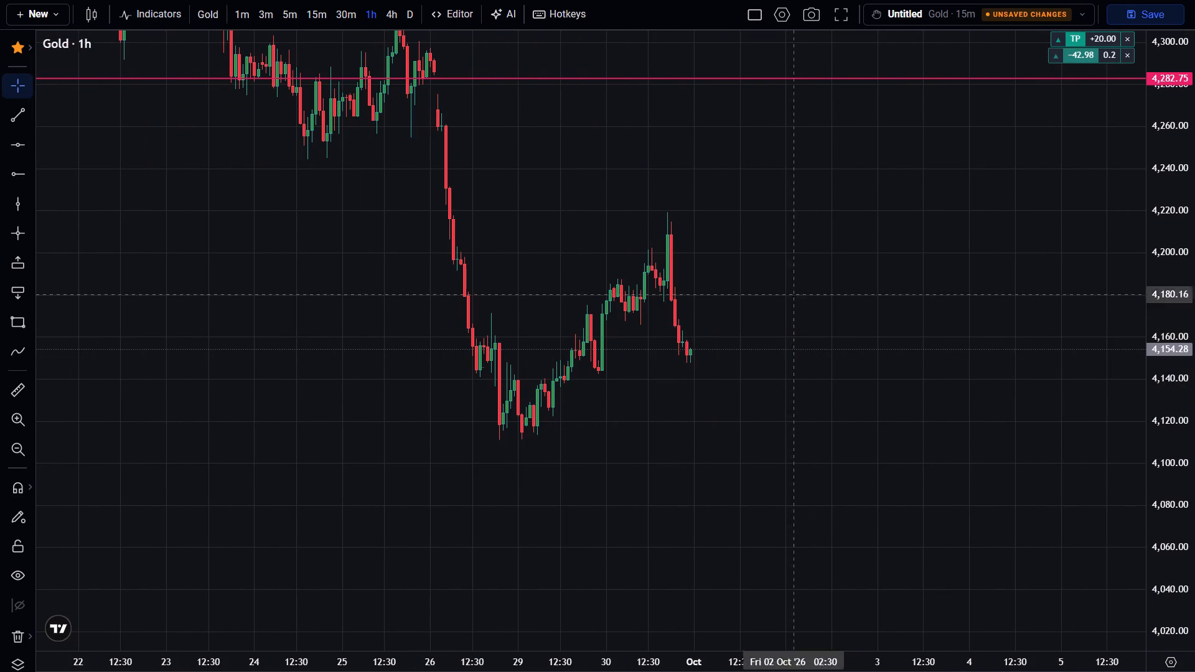
{"action": "left_click", "coordinate": [846, 32]}
{"action": "left_click", "coordinate": [841, 14]}
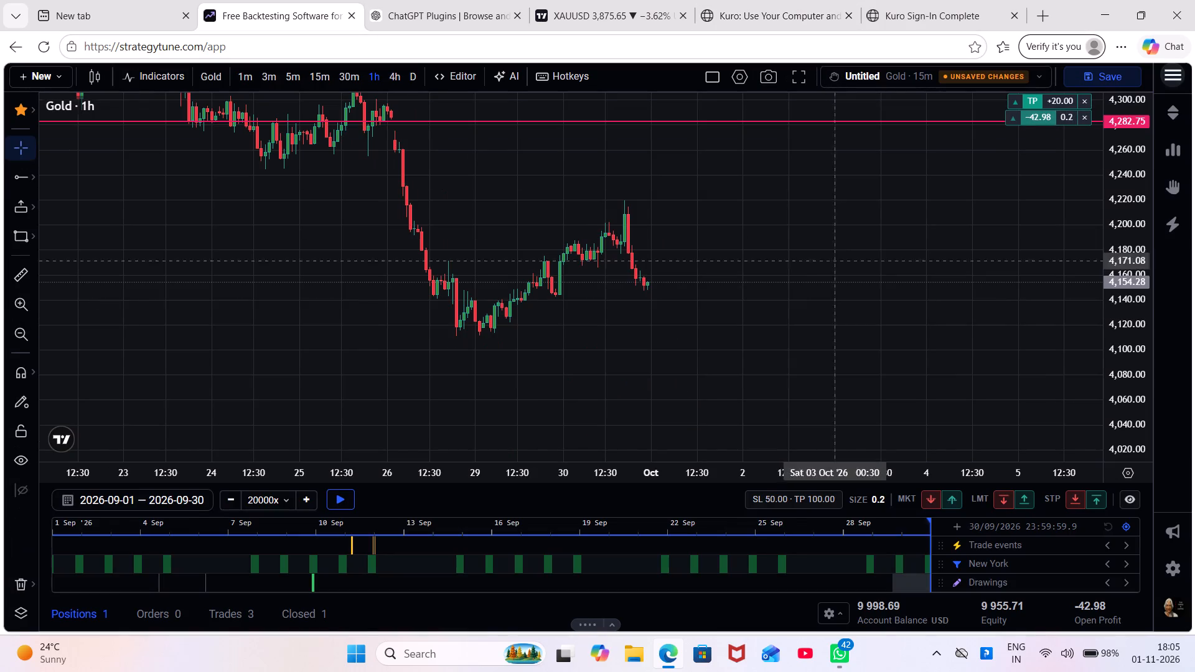